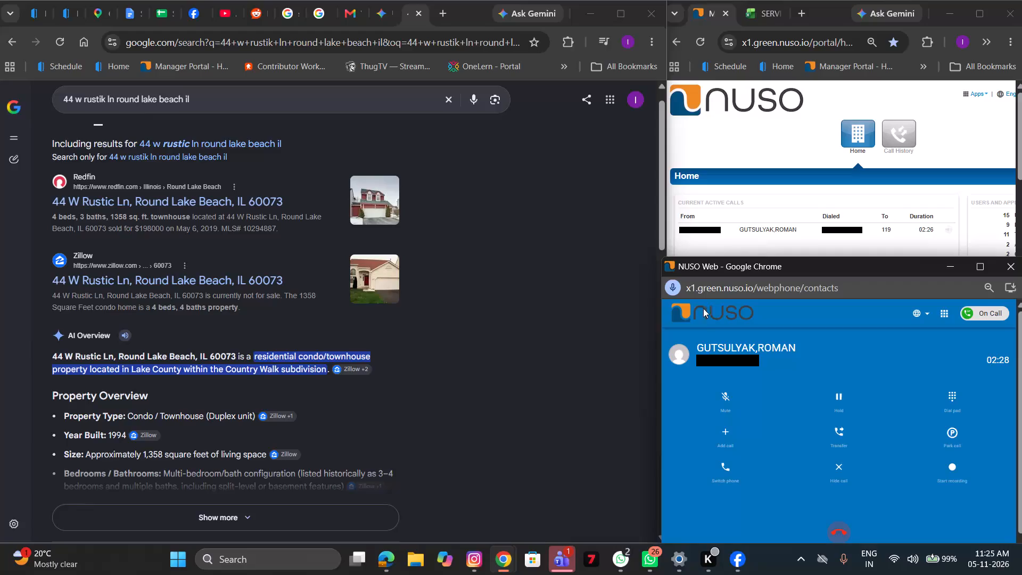
# Copy the property address from the Redfin search result and find it in Google Maps in a new tab.
pyautogui.click(290, 204)
pyautogui.click(292, 198)
pyautogui.moveTo(292, 198); pyautogui.dragTo(57, 201)
pyautogui.hotkey('ctrl', 'c')
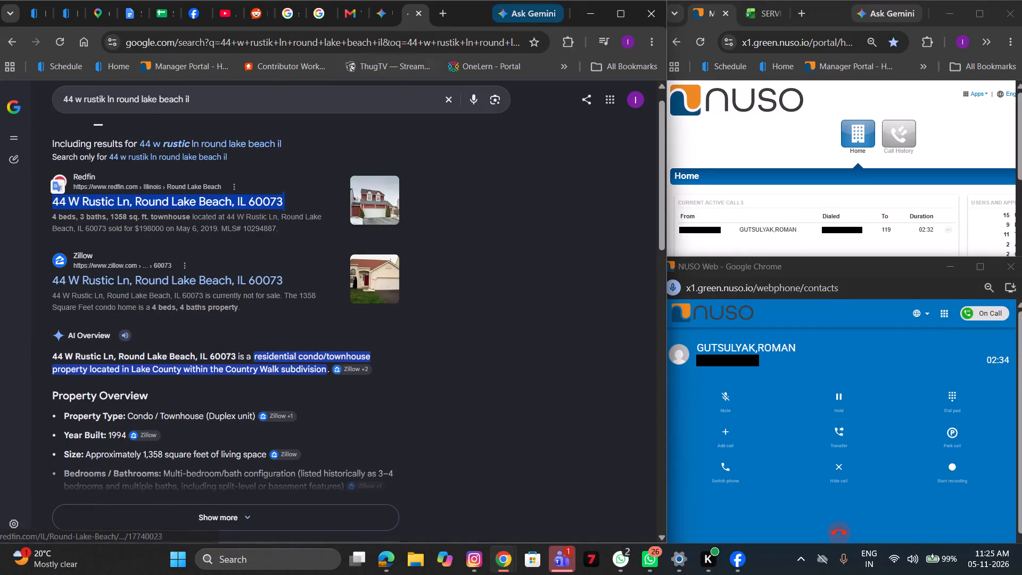
pyautogui.click(441, 19)
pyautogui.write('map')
pyautogui.click(369, 101)
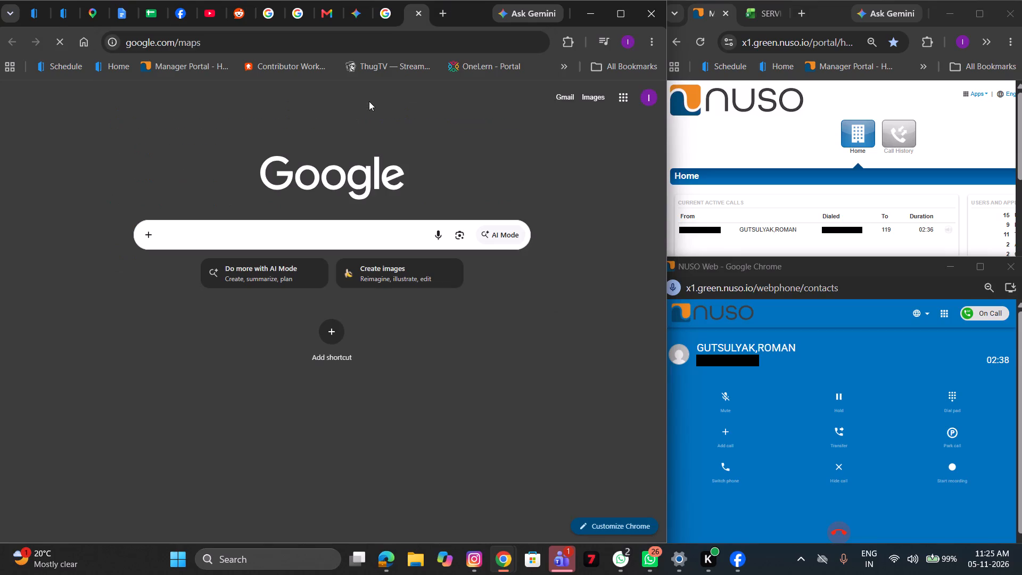
pyautogui.click(798, 328)
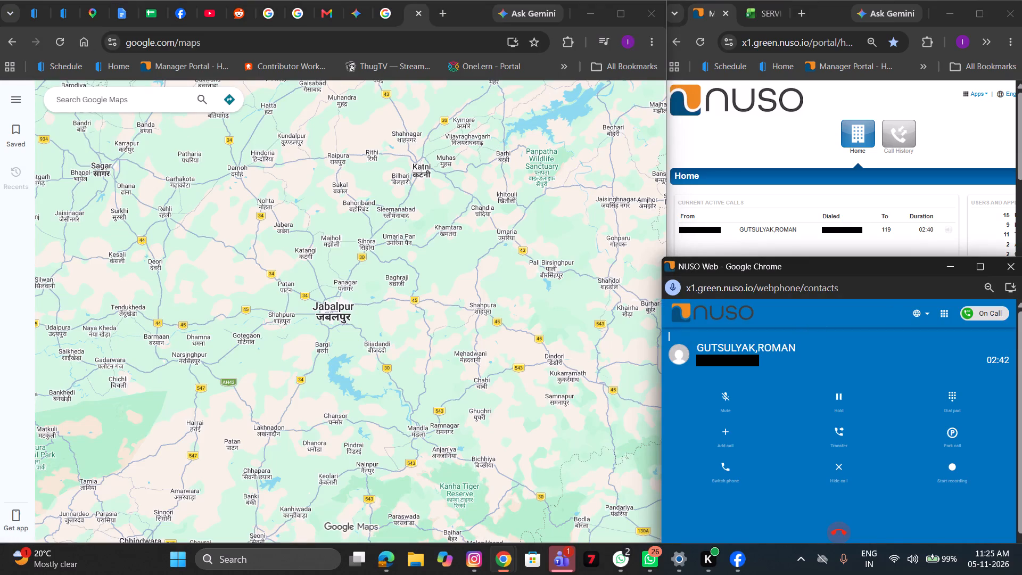
pyautogui.click(161, 101)
pyautogui.hotkey('ctrl', 'v')
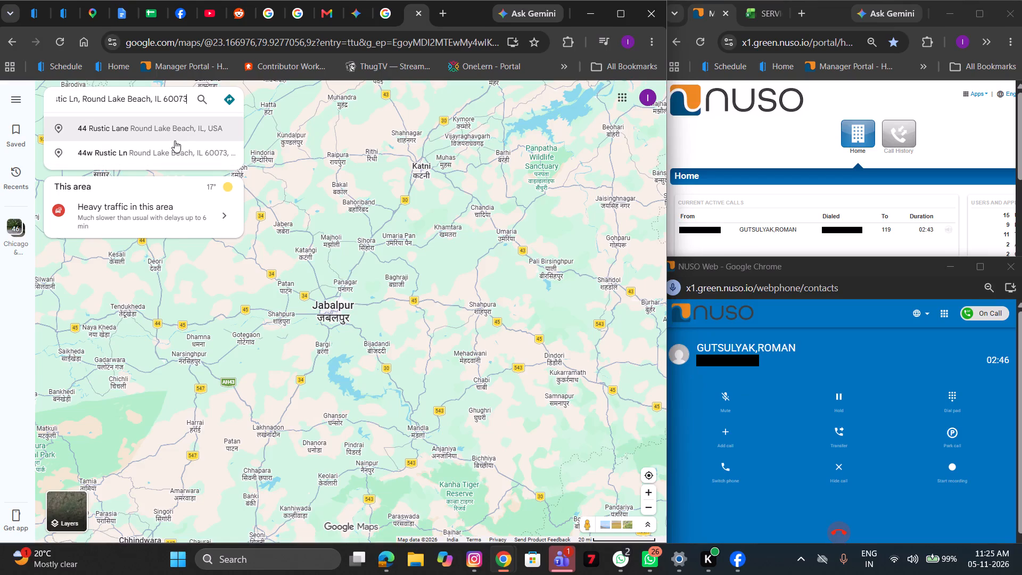
pyautogui.click(158, 160)
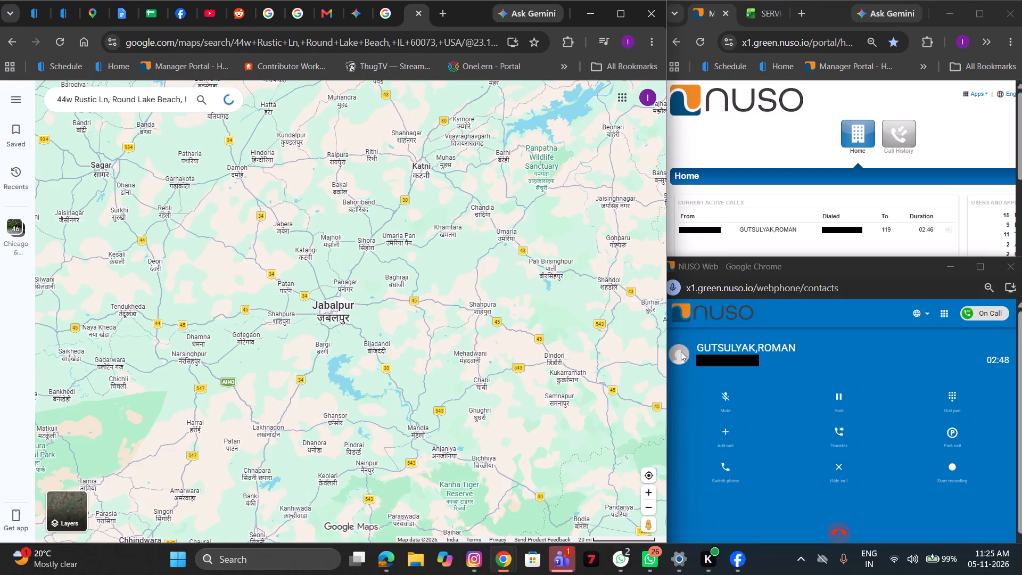
# Mute the ongoing call in the NUSO web phone.
pyautogui.click(733, 392)
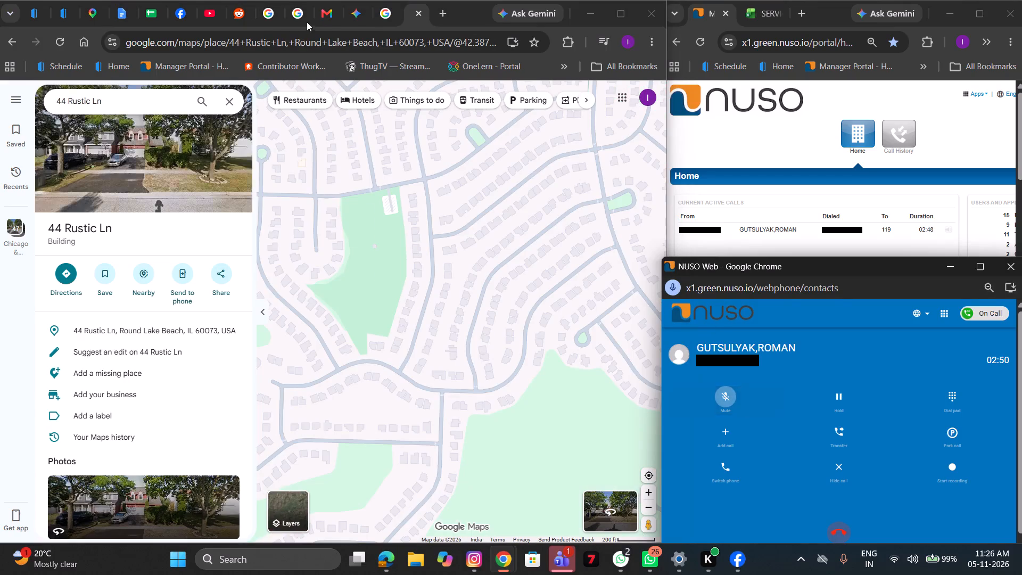
# Open directions in Google Maps with the found property as the destination.
pyautogui.click(73, 276)
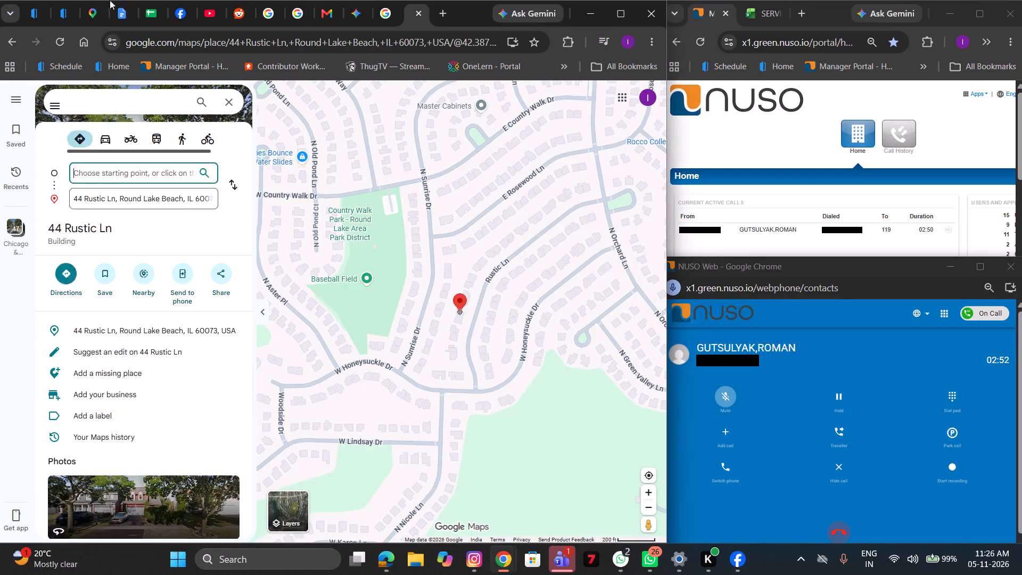
# Switch to Housecall Pro and examine the day schedules from November 9 through November 17, 2026 for nearby appointments and open slots.
pyautogui.click(69, 18)
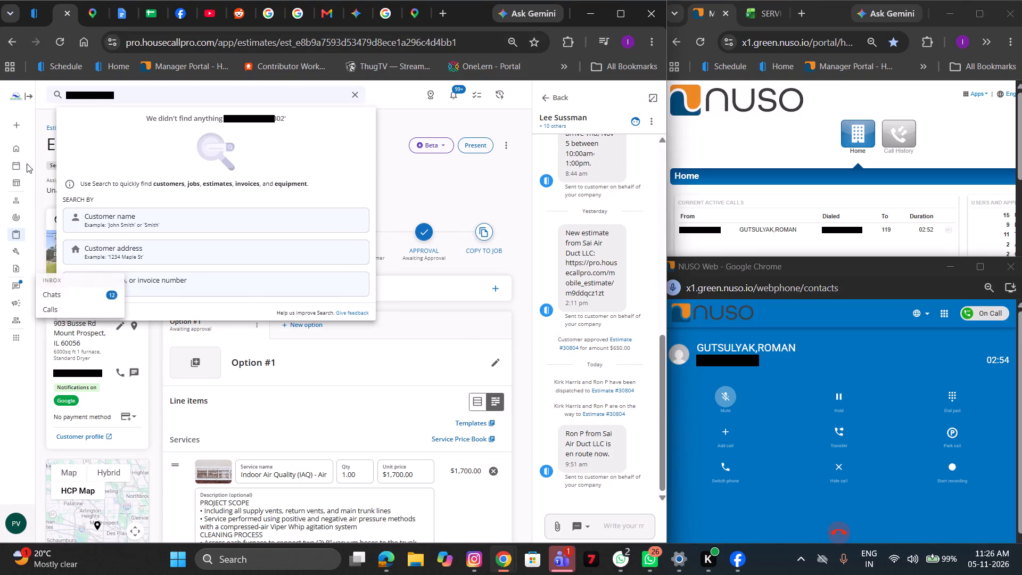
pyautogui.click(17, 170)
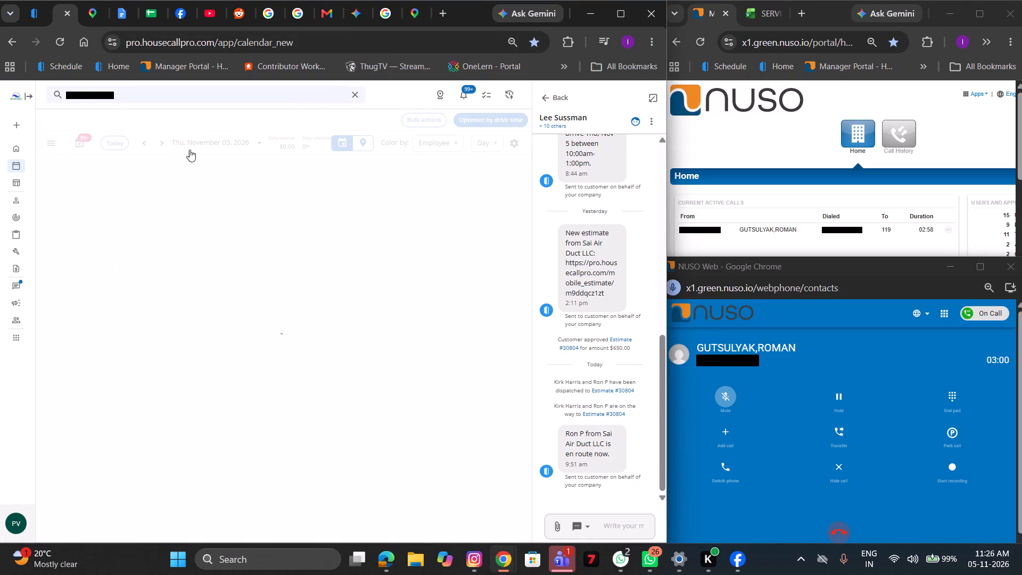
pyautogui.click(205, 147)
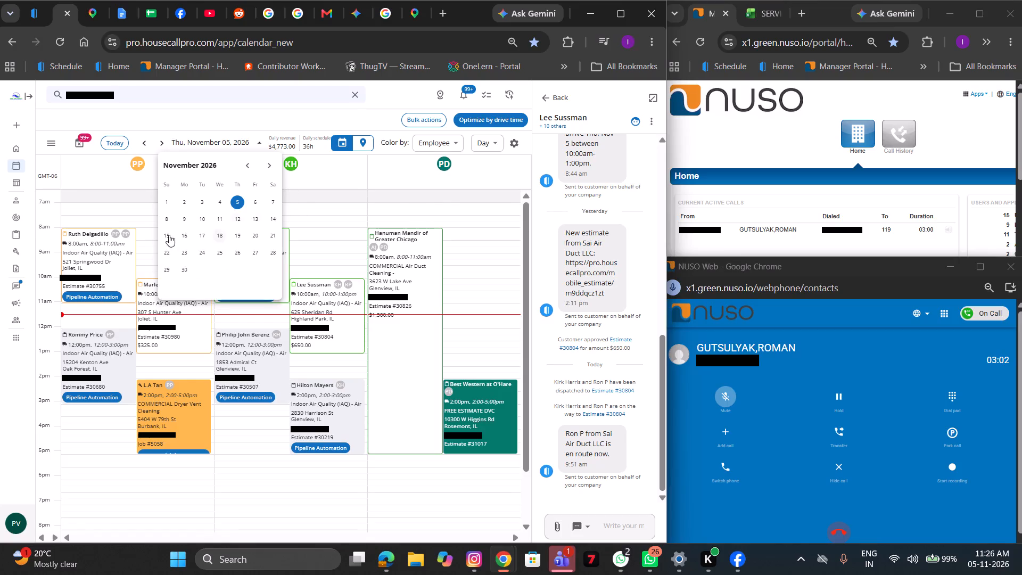
pyautogui.click(190, 222)
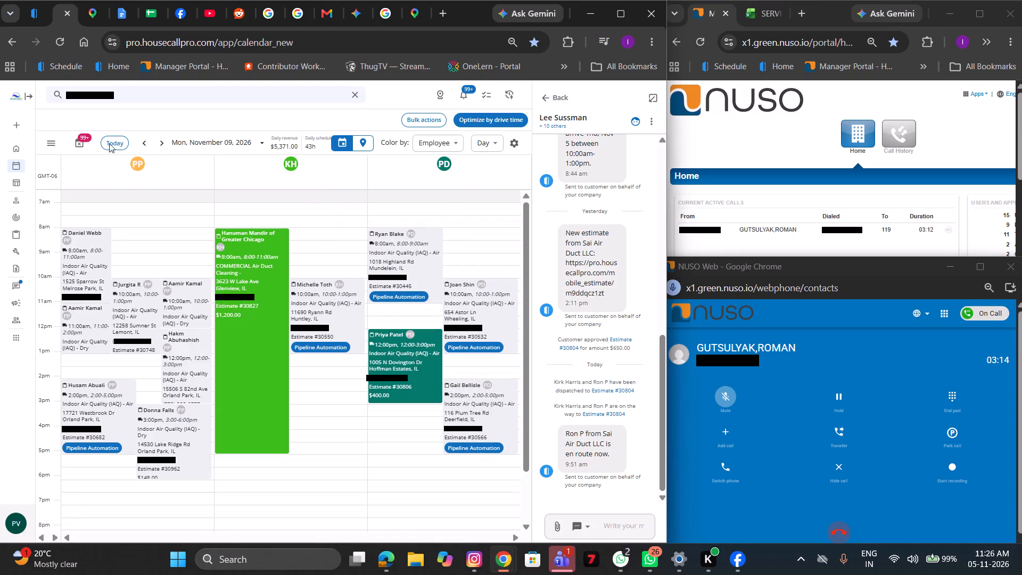
pyautogui.click(160, 141)
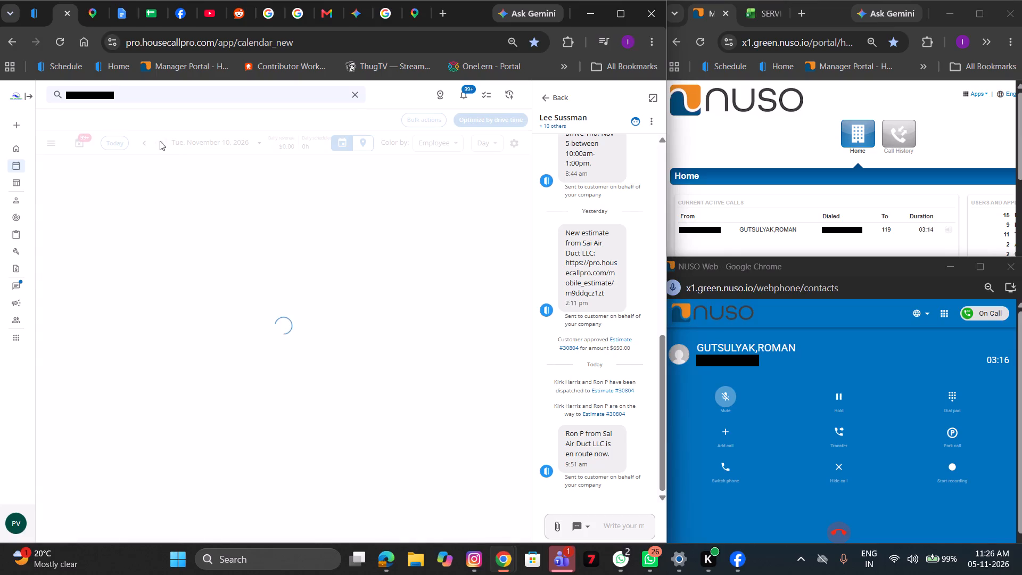
pyautogui.click(160, 141)
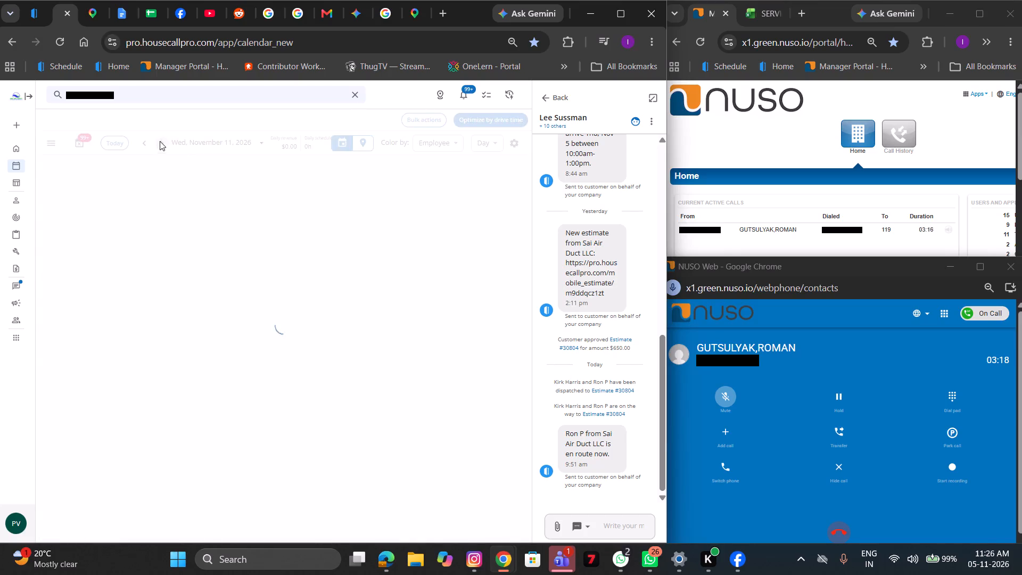
pyautogui.click(160, 141)
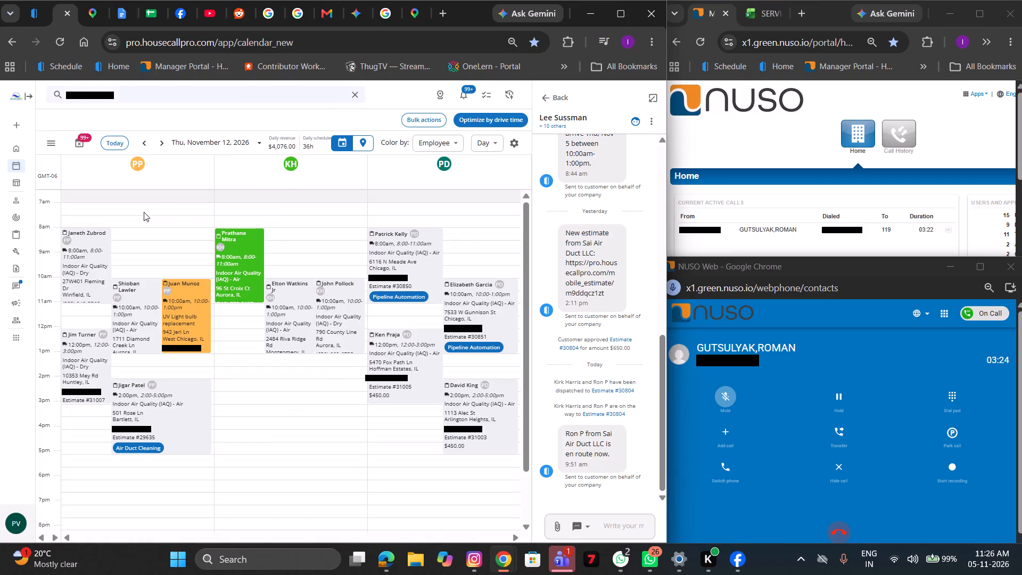
pyautogui.click(155, 148)
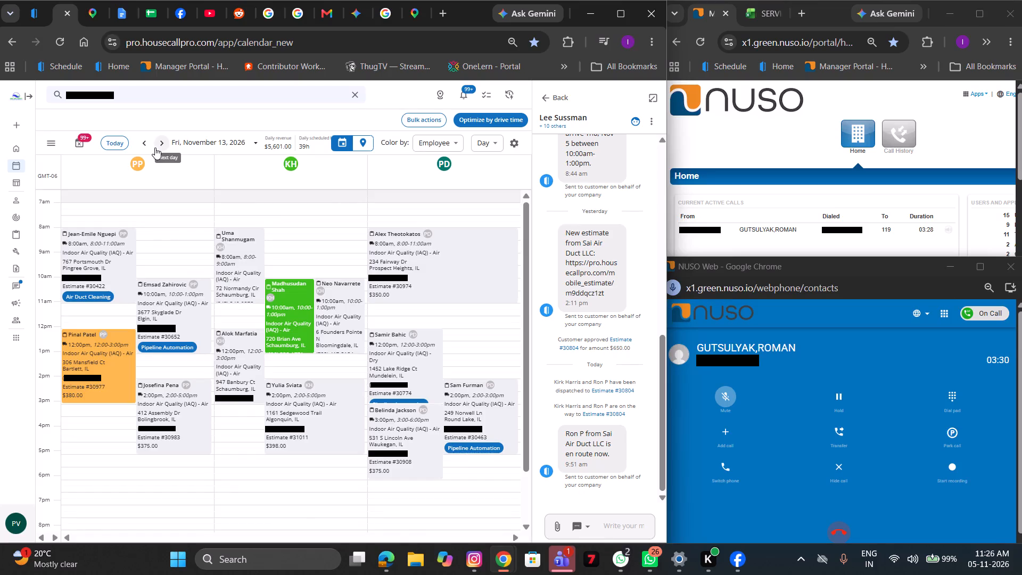
pyautogui.click(155, 147)
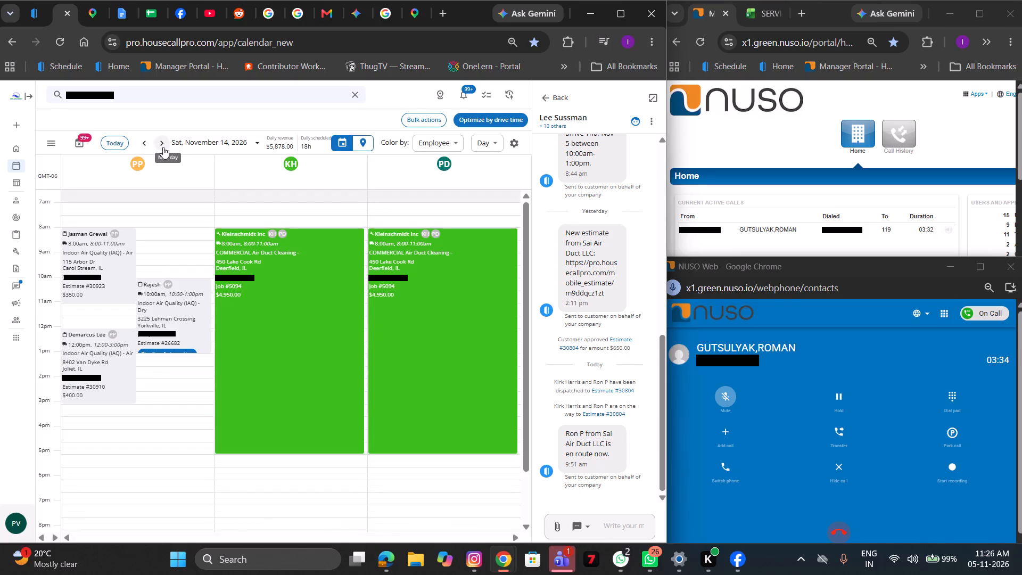
pyautogui.click(166, 145)
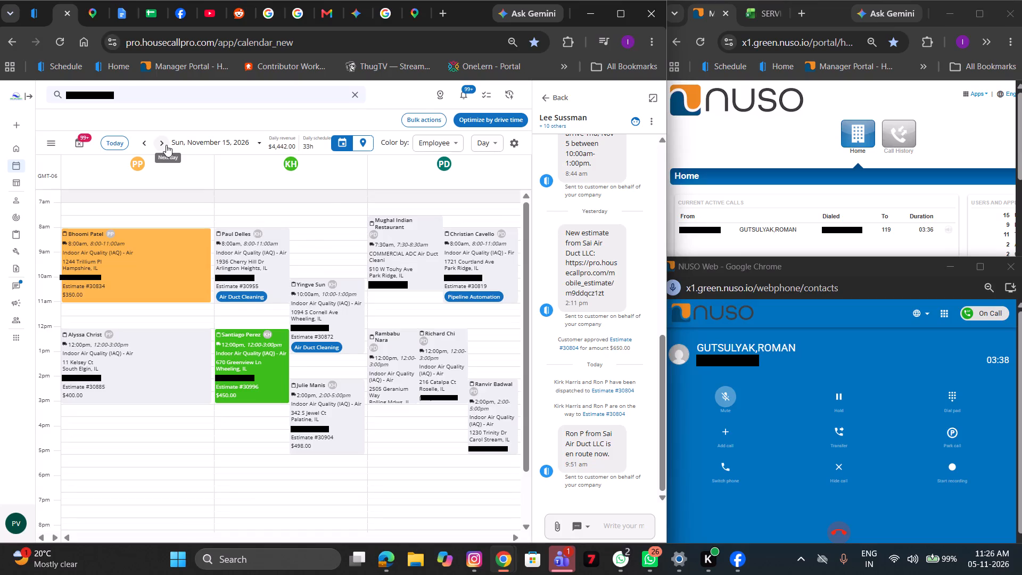
pyautogui.click(166, 145)
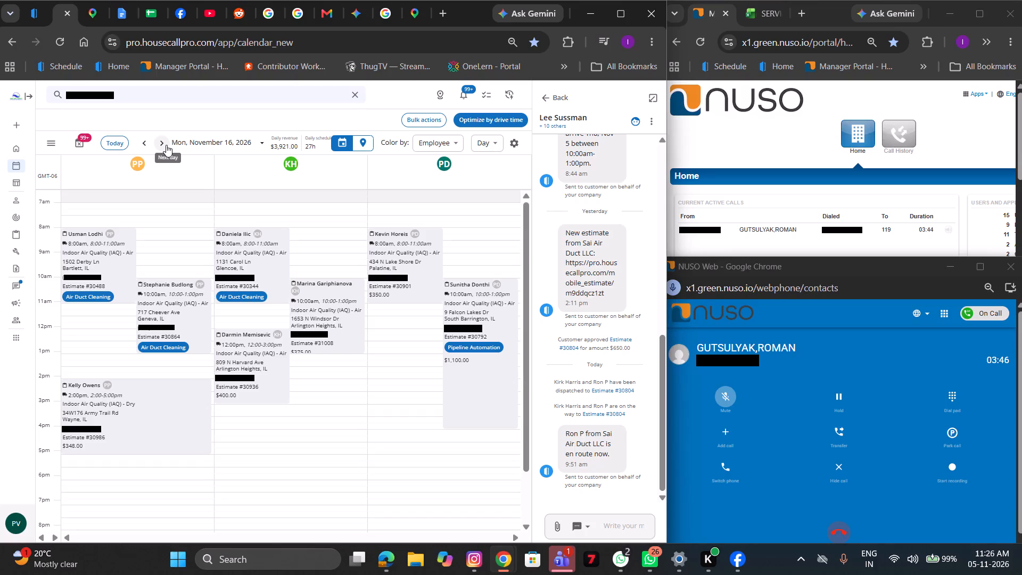
pyautogui.click(166, 145)
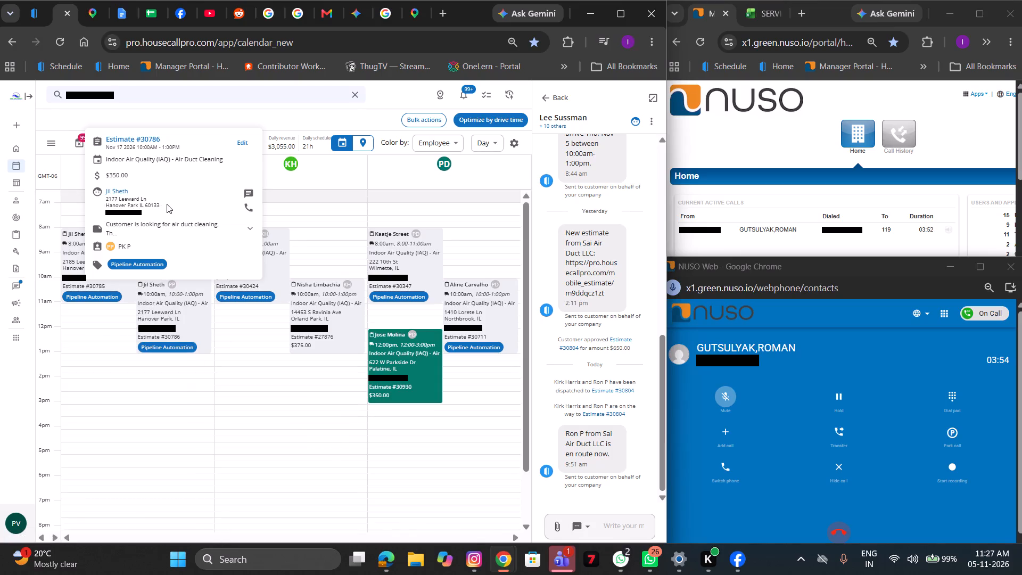
pyautogui.moveTo(167, 204); pyautogui.dragTo(105, 202)
pyautogui.hotkey('ctrl', 'c')
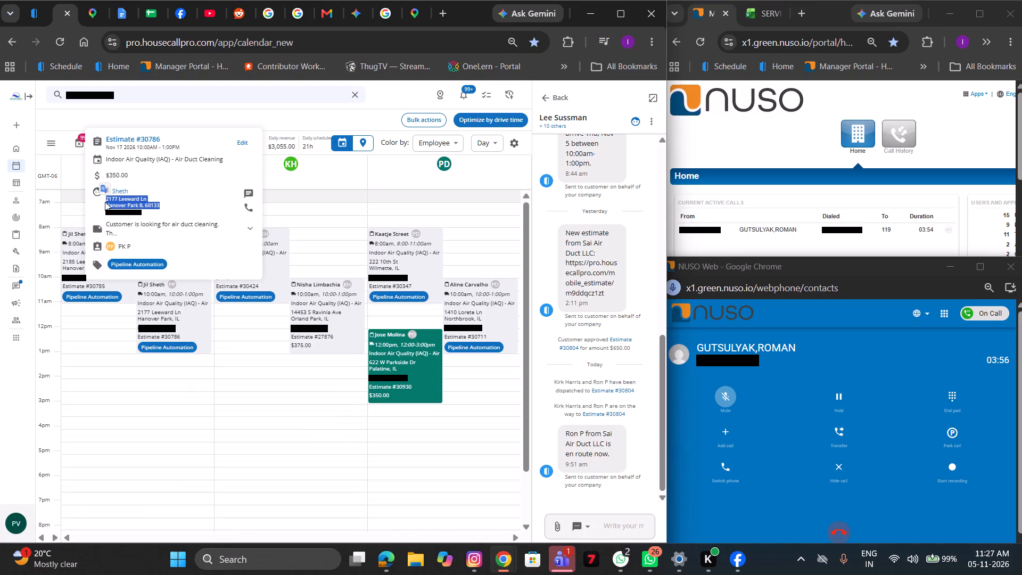
pyautogui.click(408, 17)
pyautogui.hotkey('ctrl', 'v')
pyautogui.press('Return')
pyautogui.press('Return')
pyautogui.press('\\')
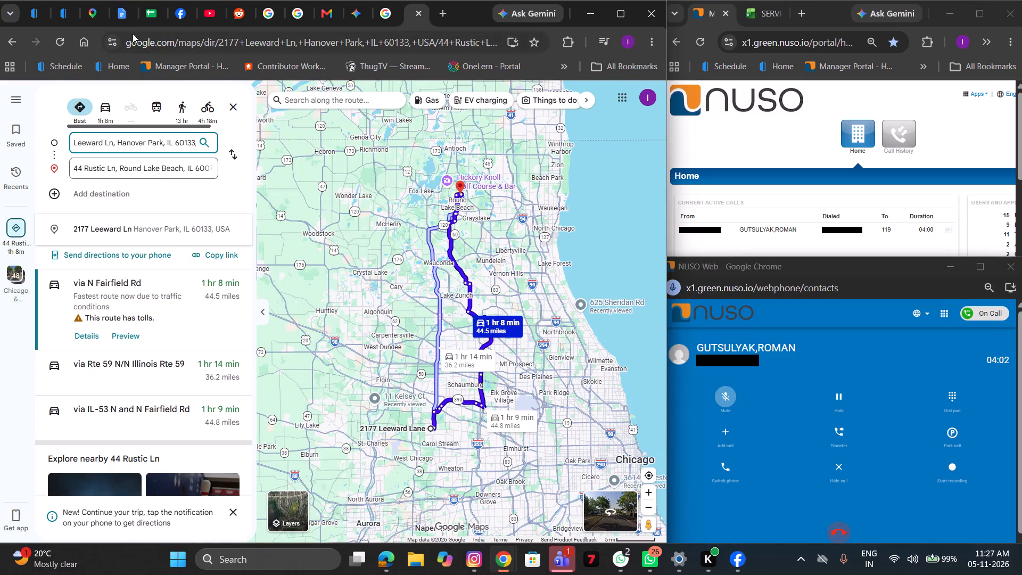
pyautogui.click(68, 18)
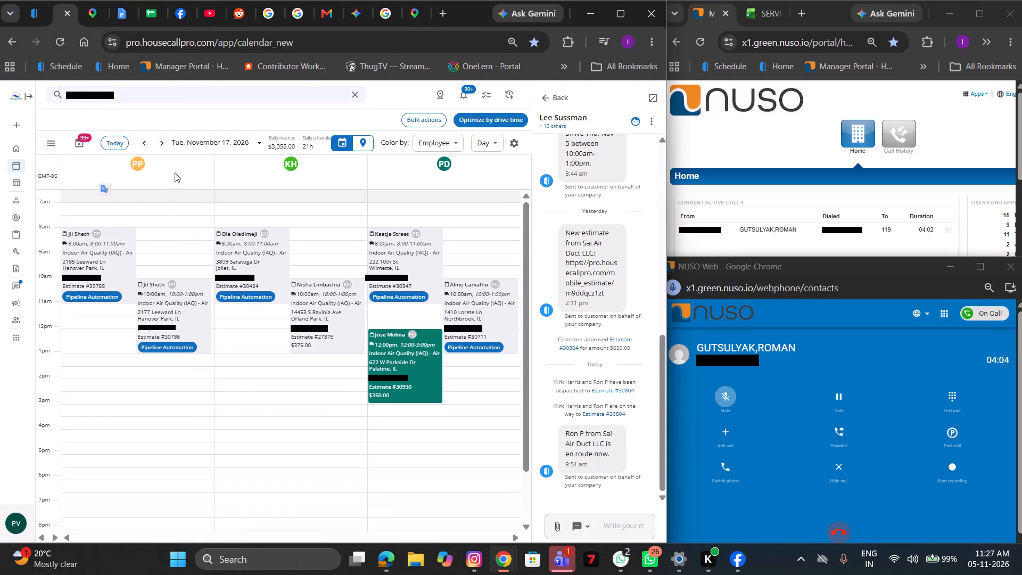
pyautogui.click(144, 143)
pyautogui.click(144, 143)
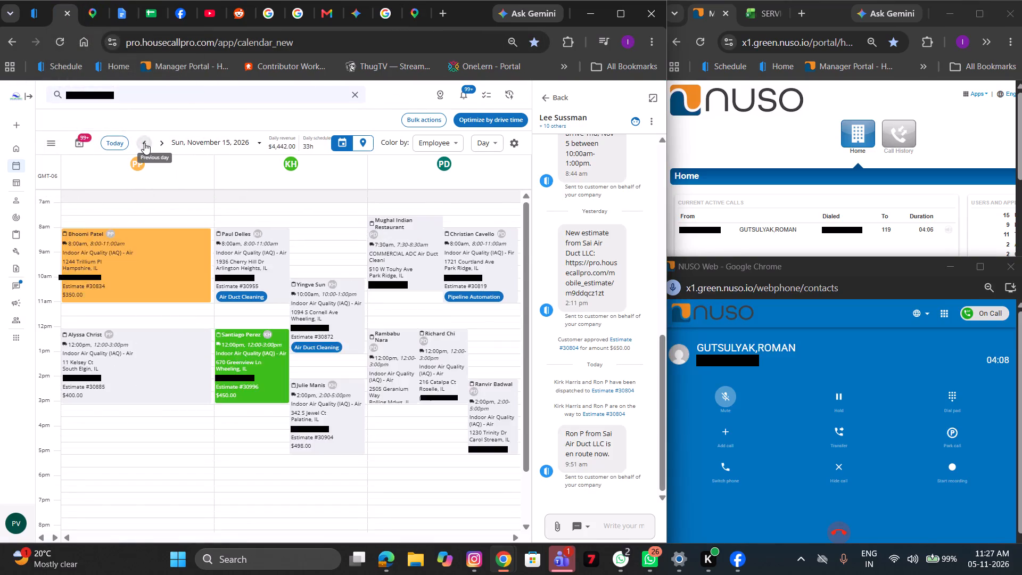
pyautogui.click(144, 143)
pyautogui.click(144, 143)
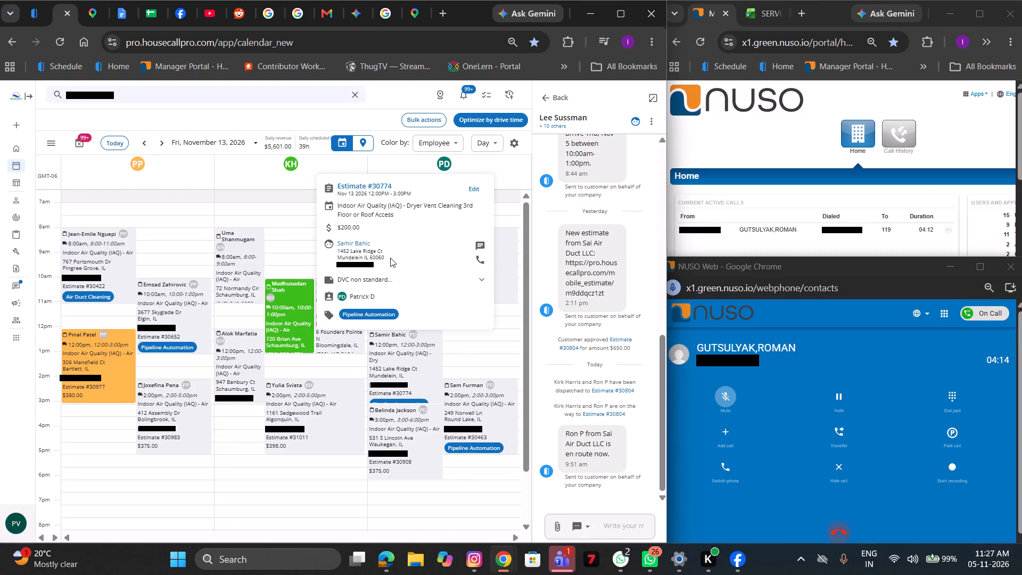
pyautogui.moveTo(390, 258); pyautogui.dragTo(339, 252)
pyautogui.hotkey('ctrl', 'c')
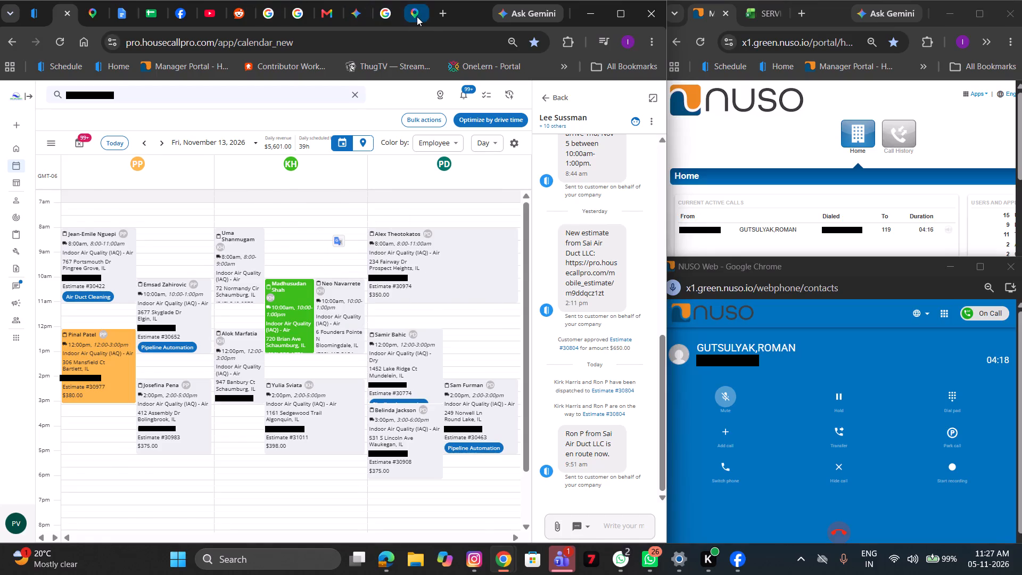
pyautogui.click(417, 17)
pyautogui.hotkey('ctrl', 'v')
pyautogui.press('Return')
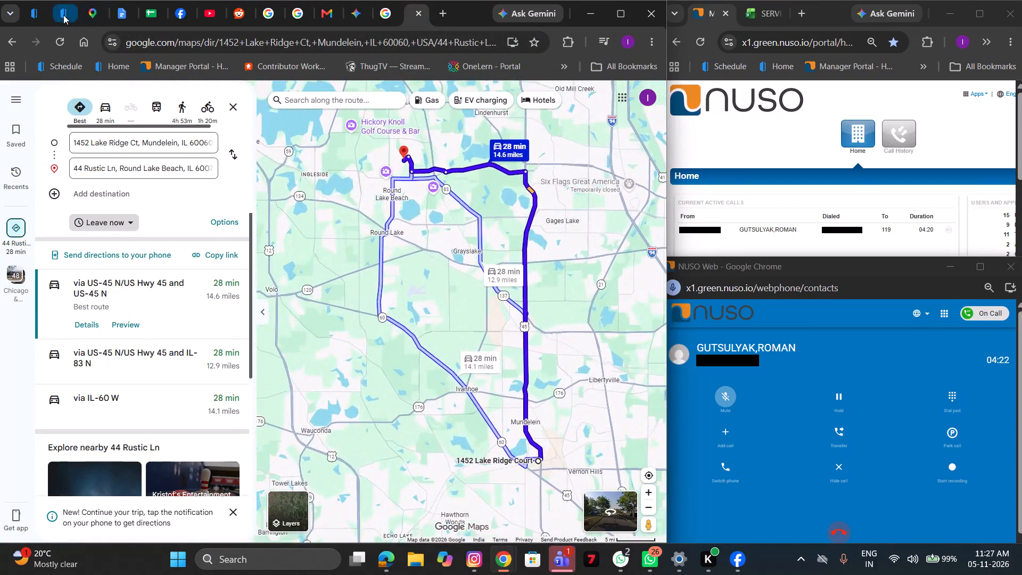
pyautogui.click(63, 15)
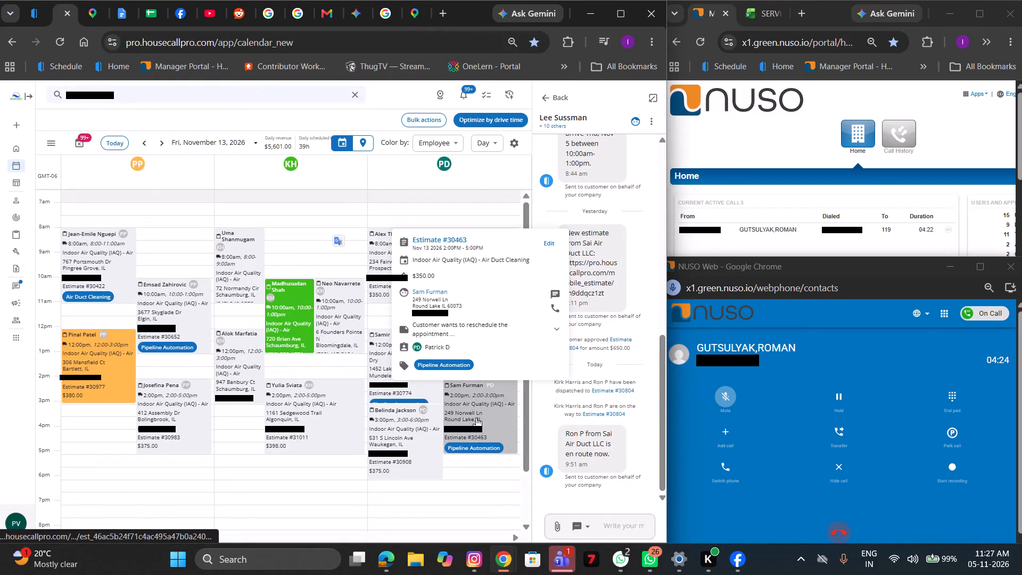
pyautogui.moveTo(466, 305); pyautogui.dragTo(414, 302)
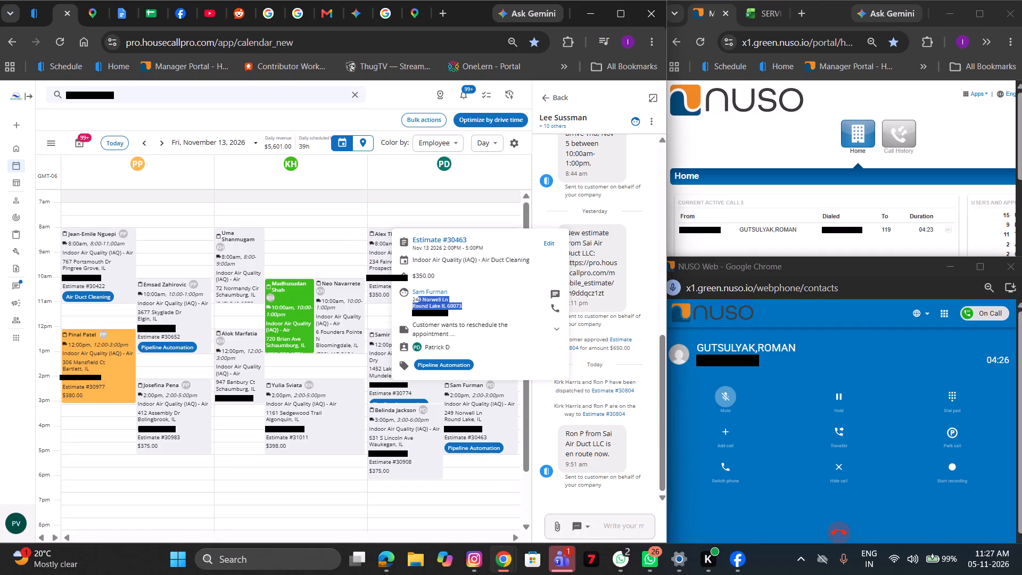
pyautogui.moveTo(414, 302); pyautogui.dragTo(414, 302)
pyautogui.hotkey('ctrl', 'c')
pyautogui.click(424, 6)
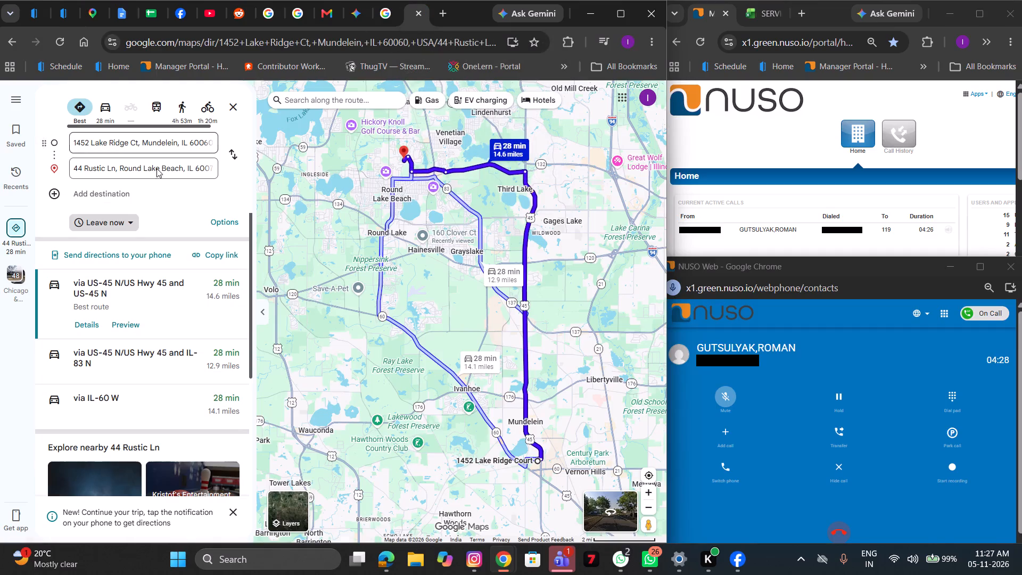
pyautogui.click(141, 194)
pyautogui.hotkey('ctrl', 'v')
pyautogui.press('Return')
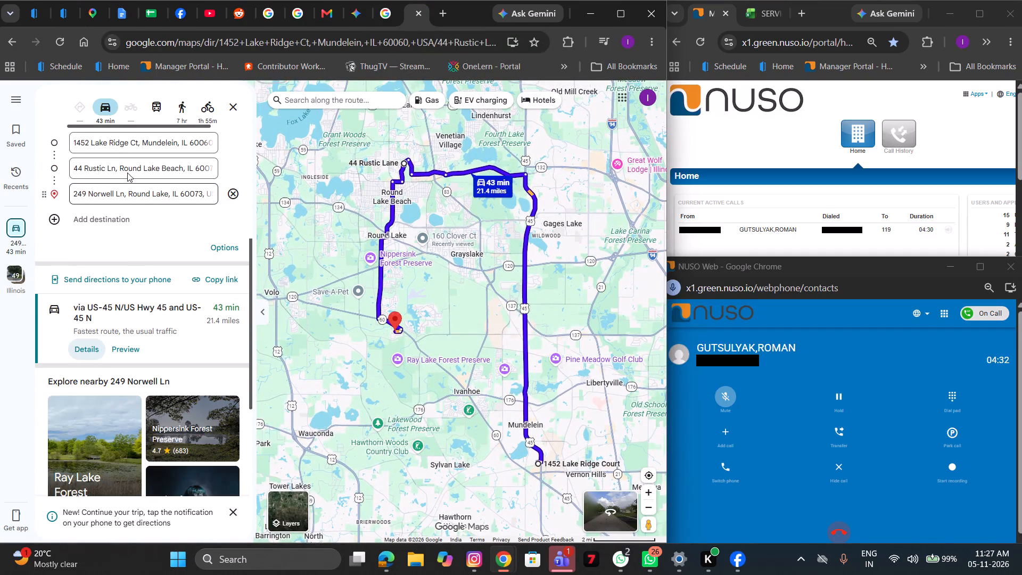
# Recheck Estimate #30774 in the schedule and reorder the route so the looked-up property comes first, before that estimate's stop.
pyautogui.click(72, 14)
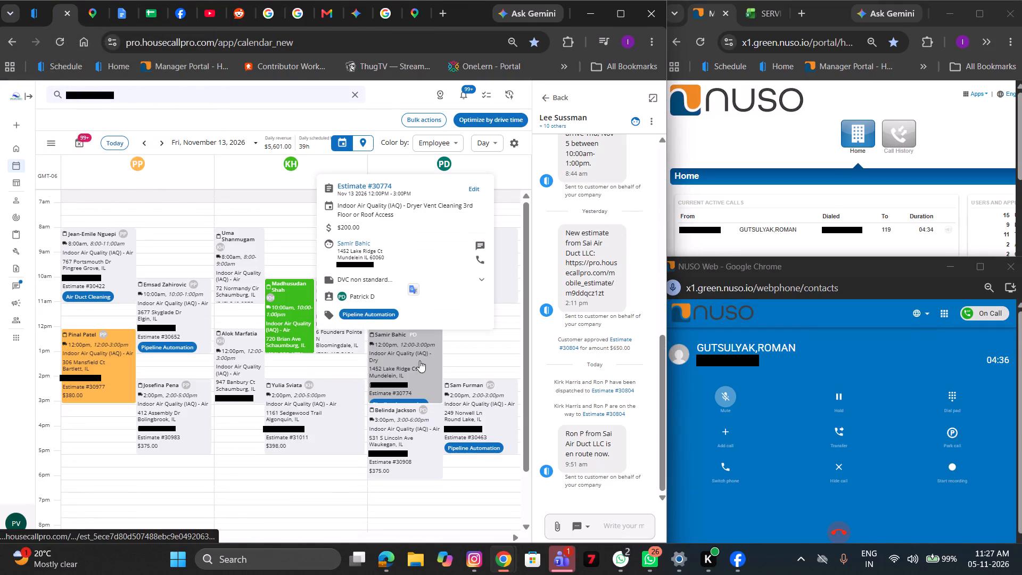
pyautogui.click(420, 15)
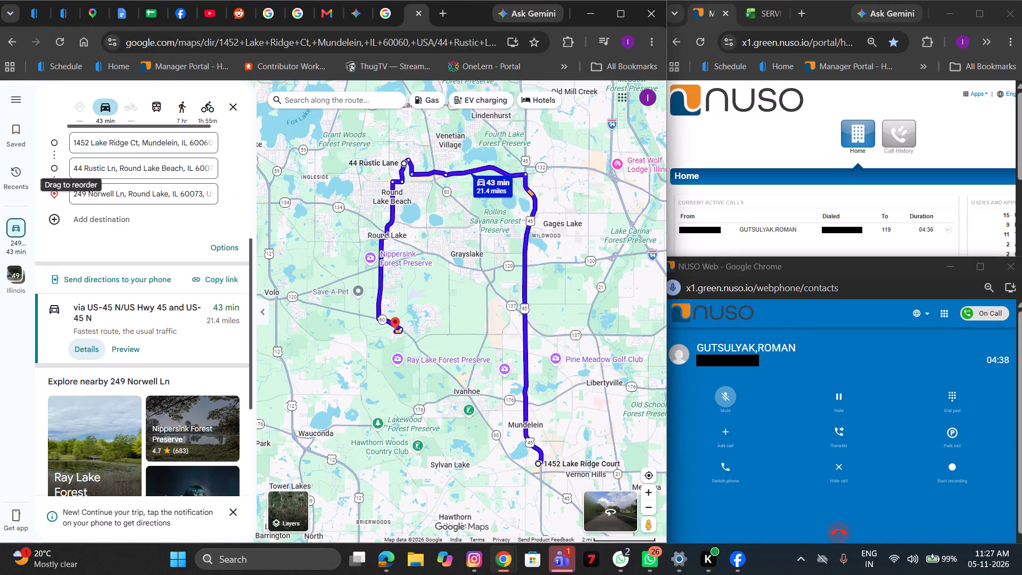
pyautogui.moveTo(56, 179); pyautogui.dragTo(56, 171)
pyautogui.click(56, 171)
pyautogui.moveTo(56, 171); pyautogui.dragTo(53, 145)
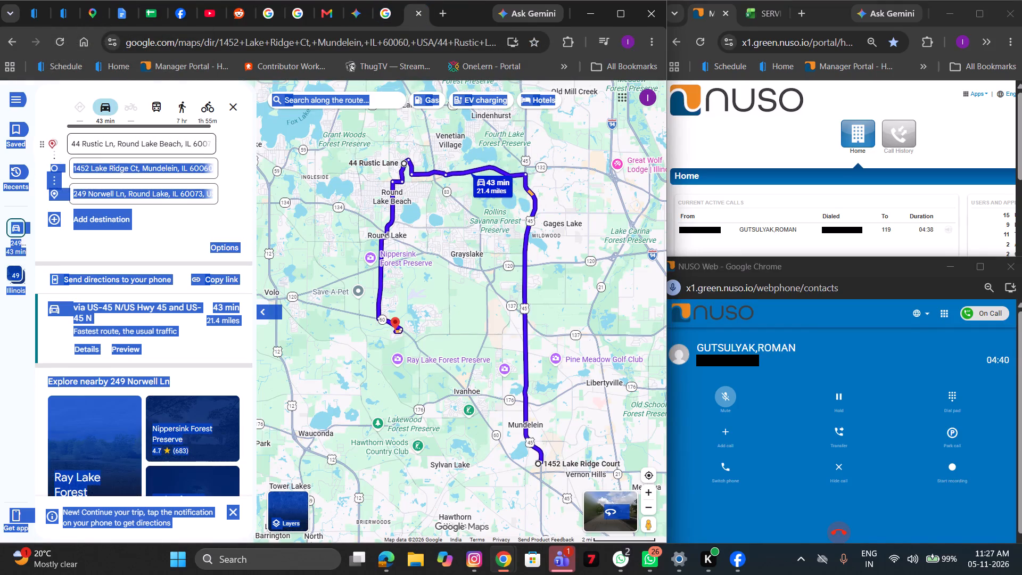
pyautogui.moveTo(53, 145); pyautogui.dragTo(53, 145)
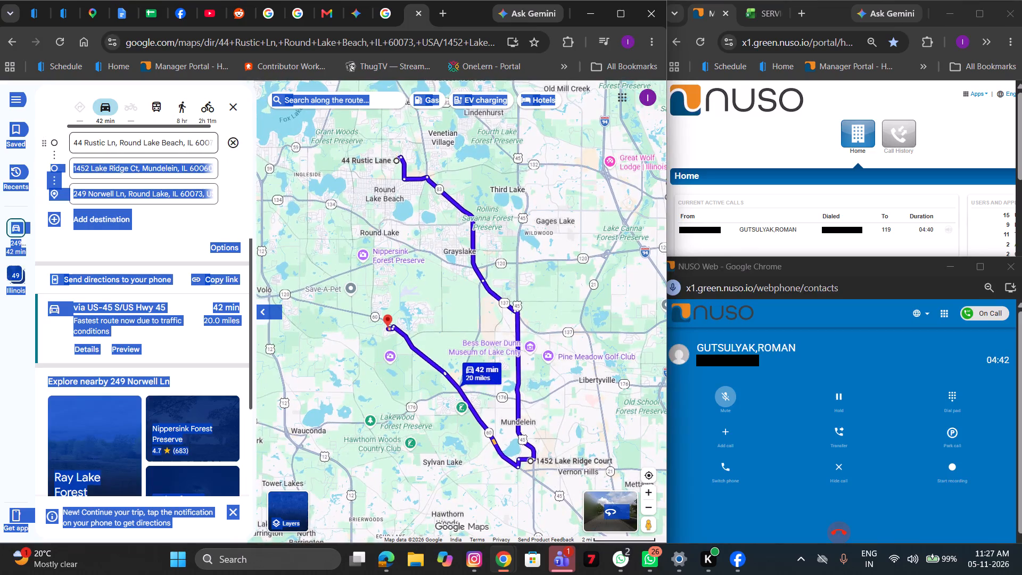
# Check the jobs scheduled for November 16 in the Housecall Pro calendar.
pyautogui.click(68, 22)
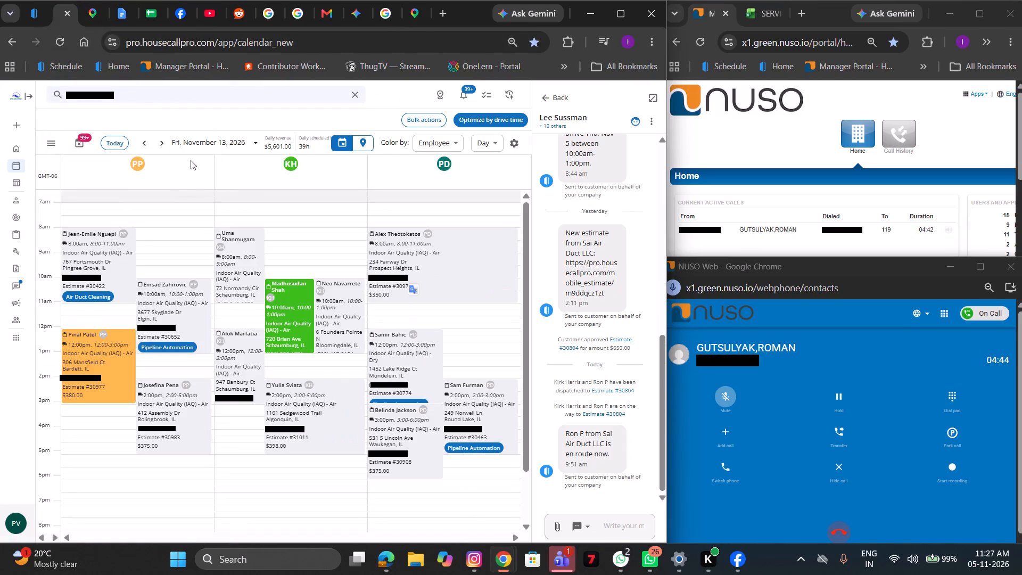
pyautogui.tripleClick(160, 140)
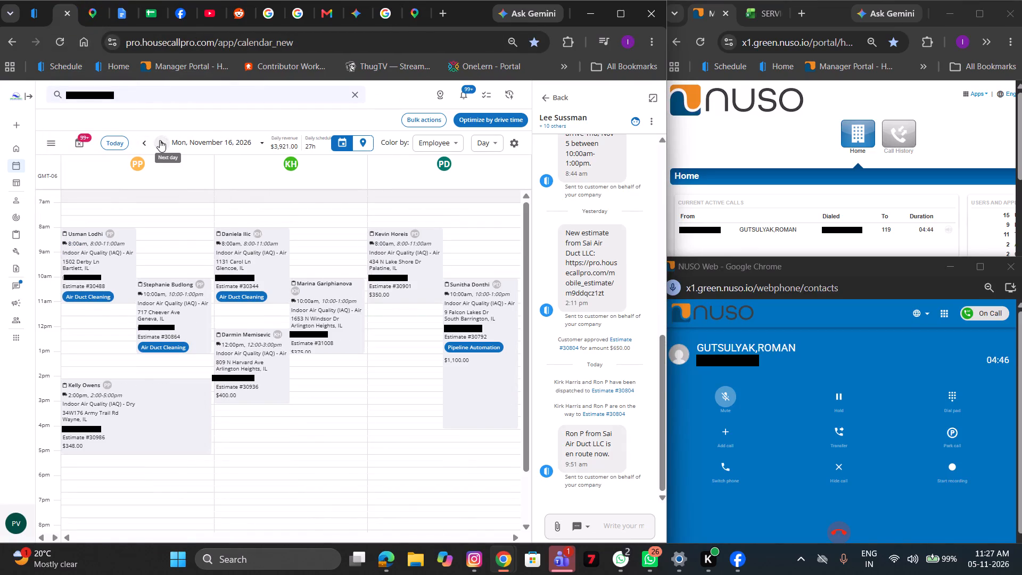
pyautogui.click(412, 16)
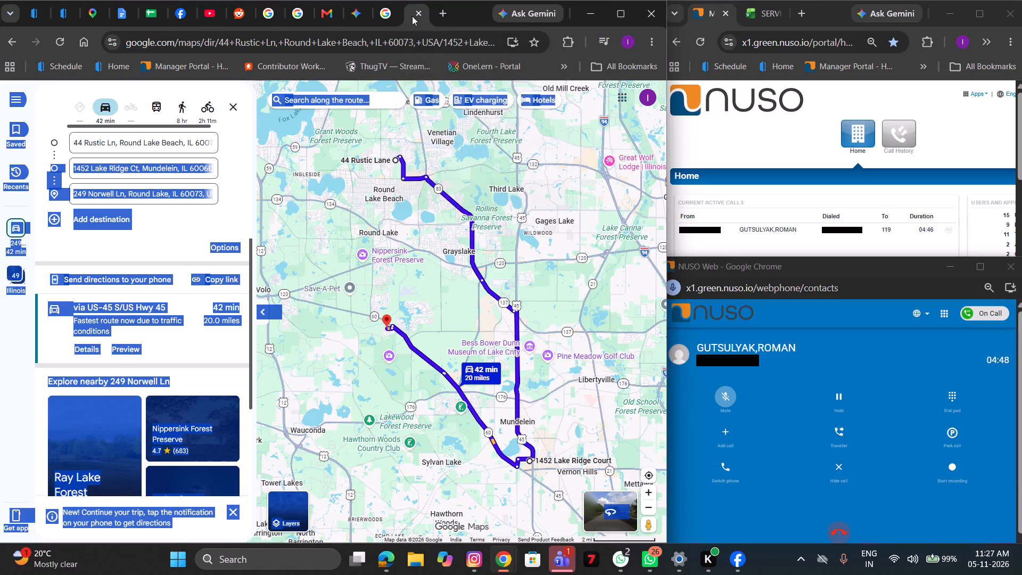
pyautogui.moveTo(34, 146); pyautogui.dragTo(43, 145)
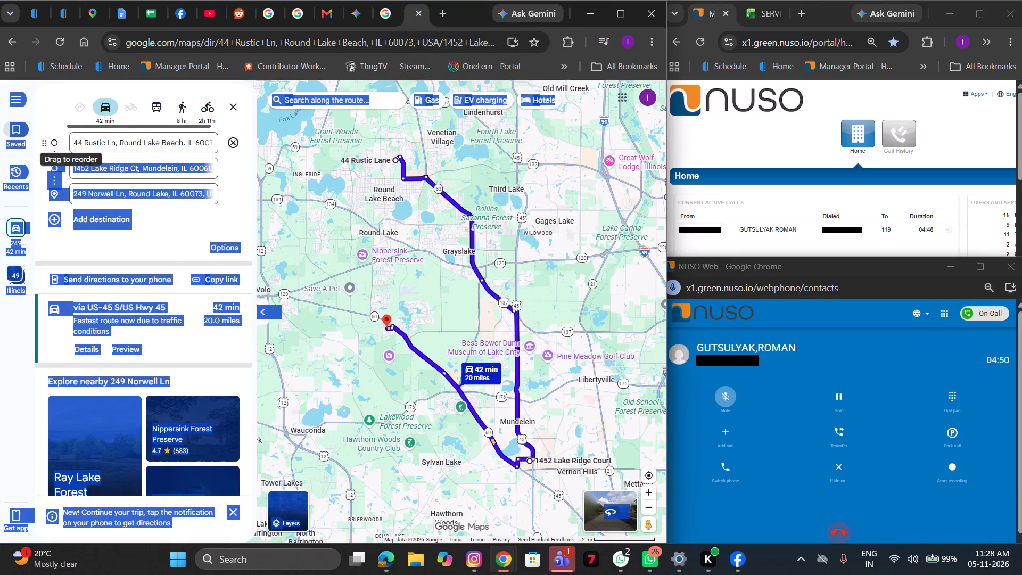
pyautogui.moveTo(43, 145); pyautogui.dragTo(52, 163)
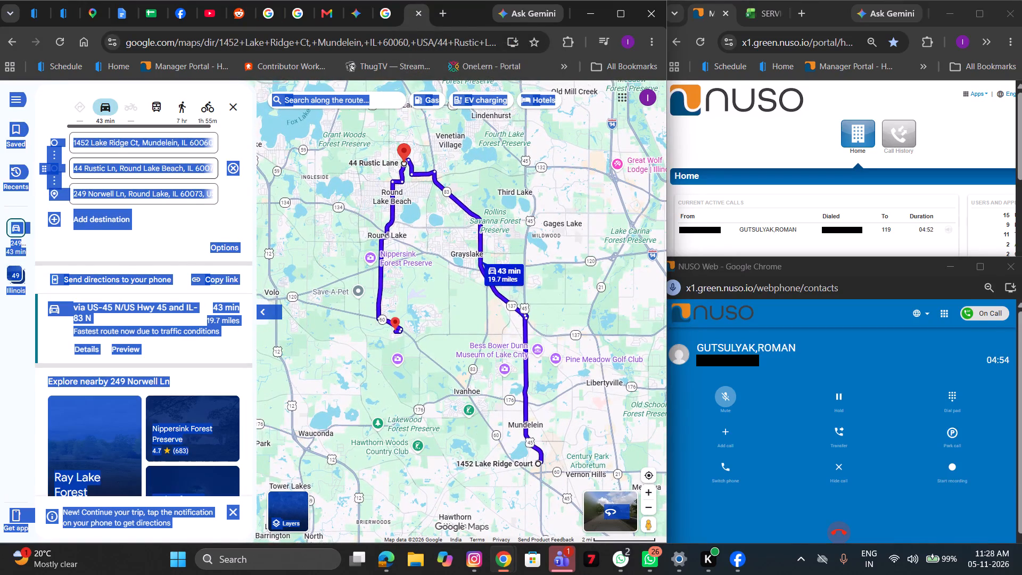
# Review the Housecall Pro schedule for November 14 and 13, and from November 17 through November 19.
pyautogui.click(68, 23)
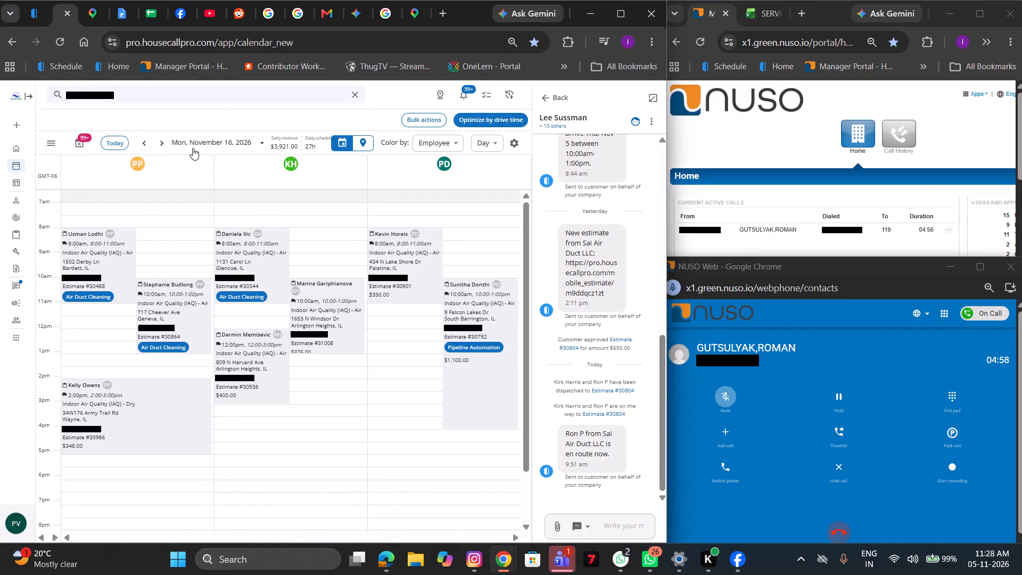
pyautogui.click(142, 141)
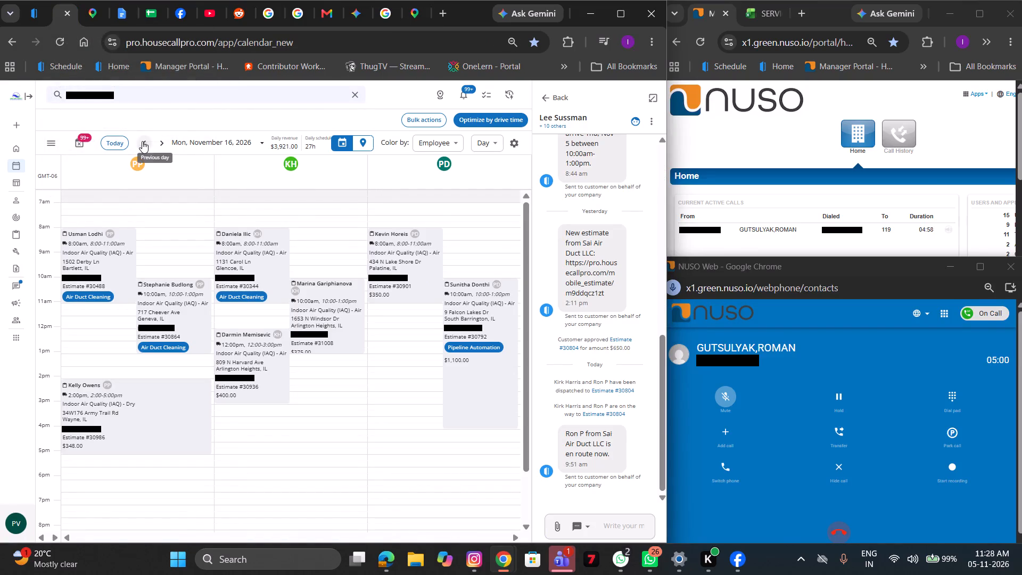
pyautogui.click(145, 142)
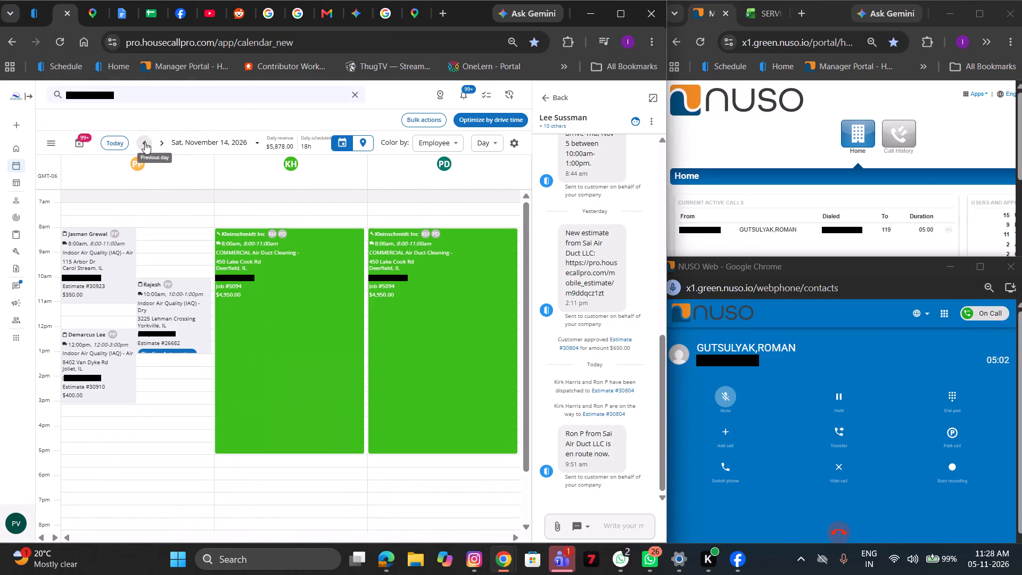
pyautogui.click(142, 143)
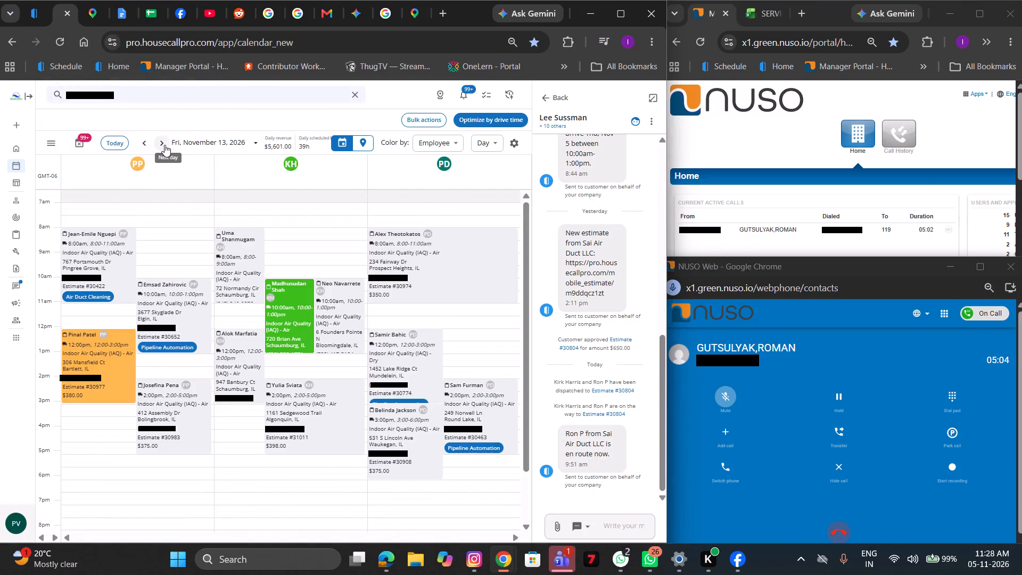
pyautogui.click(202, 145)
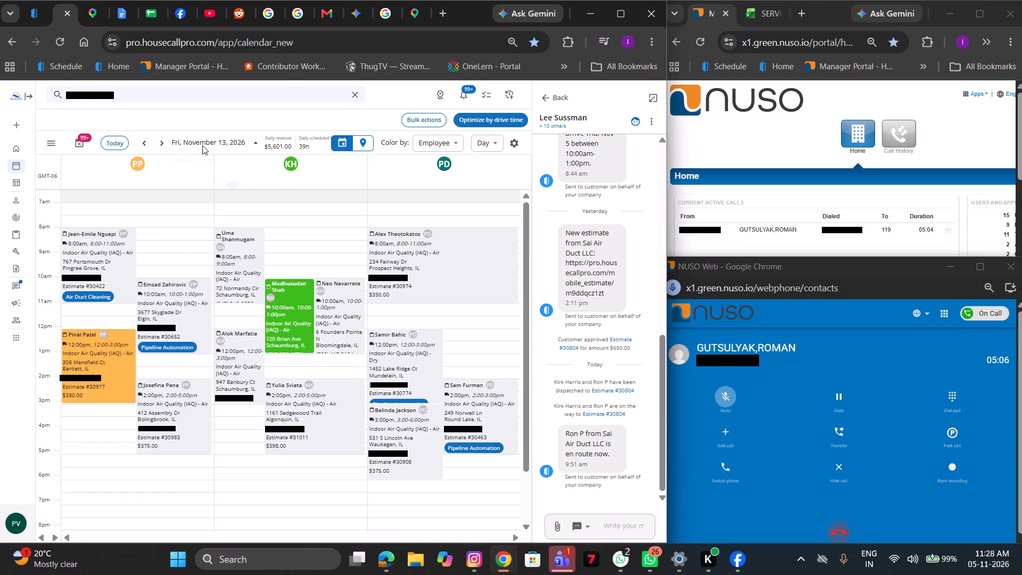
pyautogui.click(201, 236)
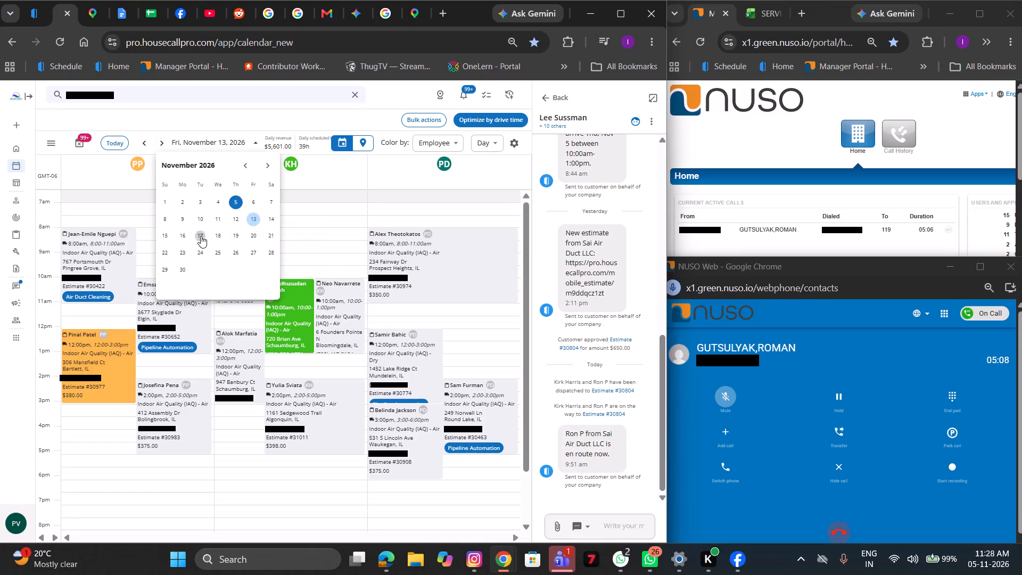
pyautogui.click(157, 141)
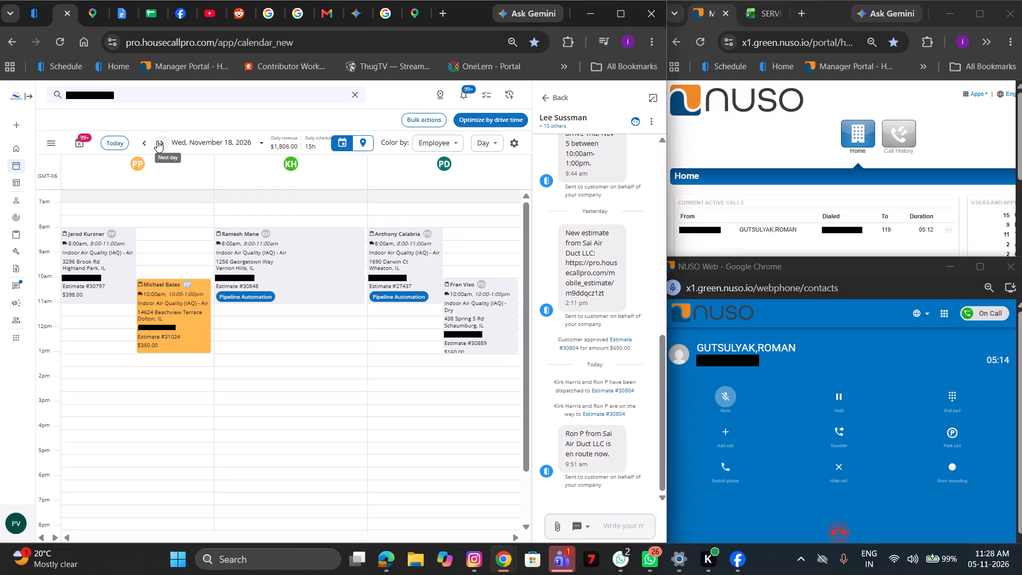
pyautogui.click(157, 141)
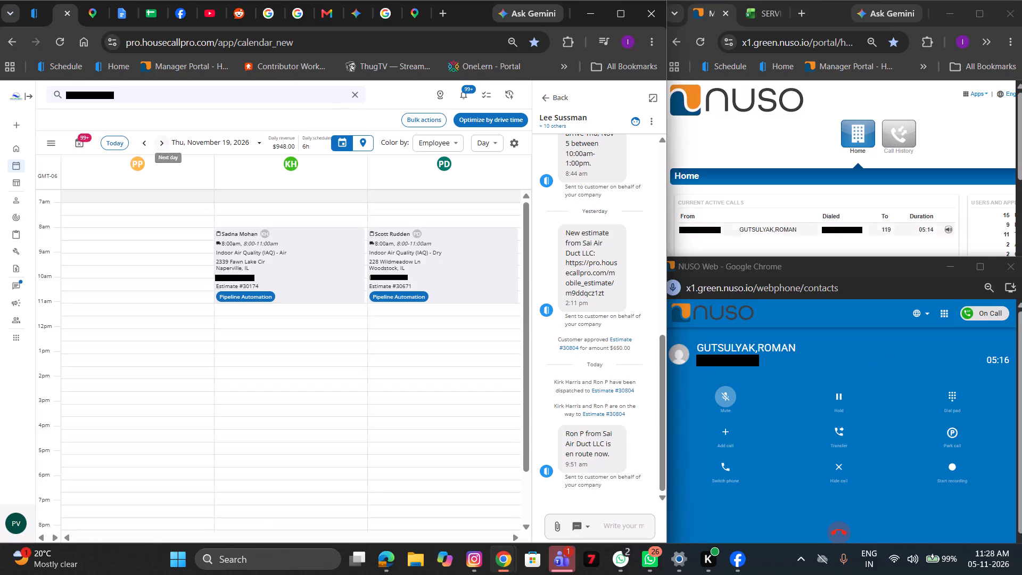
# Unmute the active call in the NUSO web phone.
pyautogui.click(722, 392)
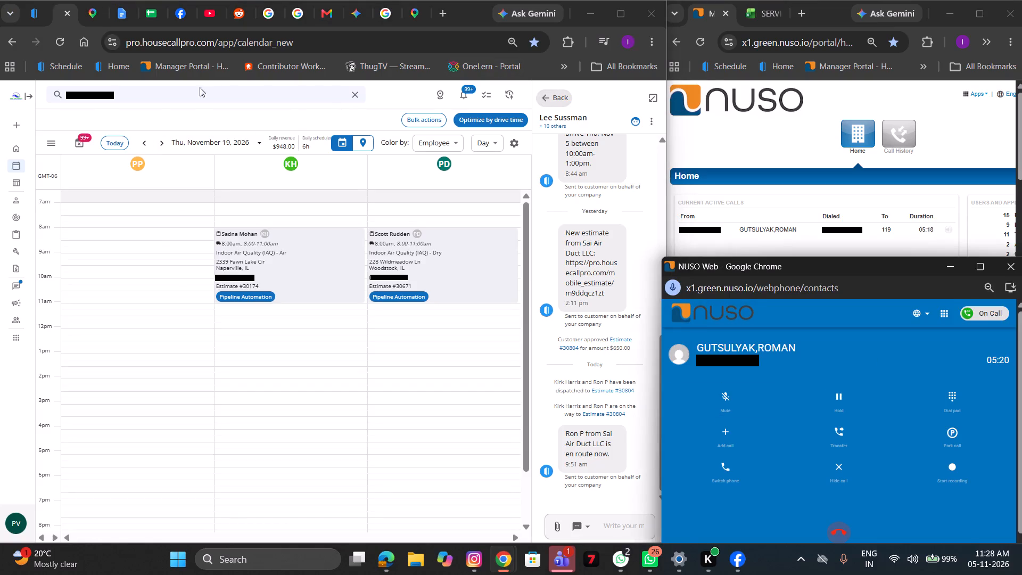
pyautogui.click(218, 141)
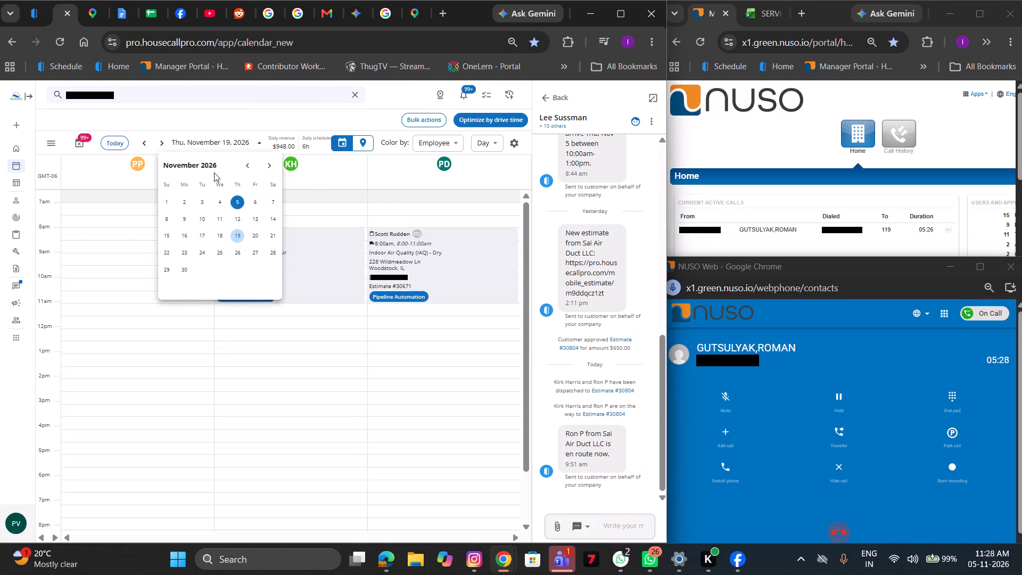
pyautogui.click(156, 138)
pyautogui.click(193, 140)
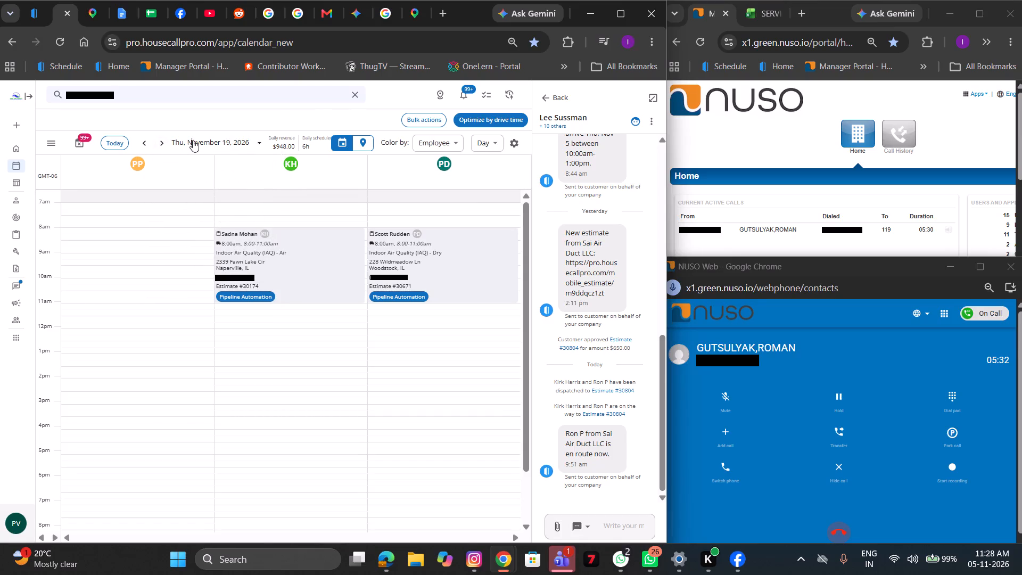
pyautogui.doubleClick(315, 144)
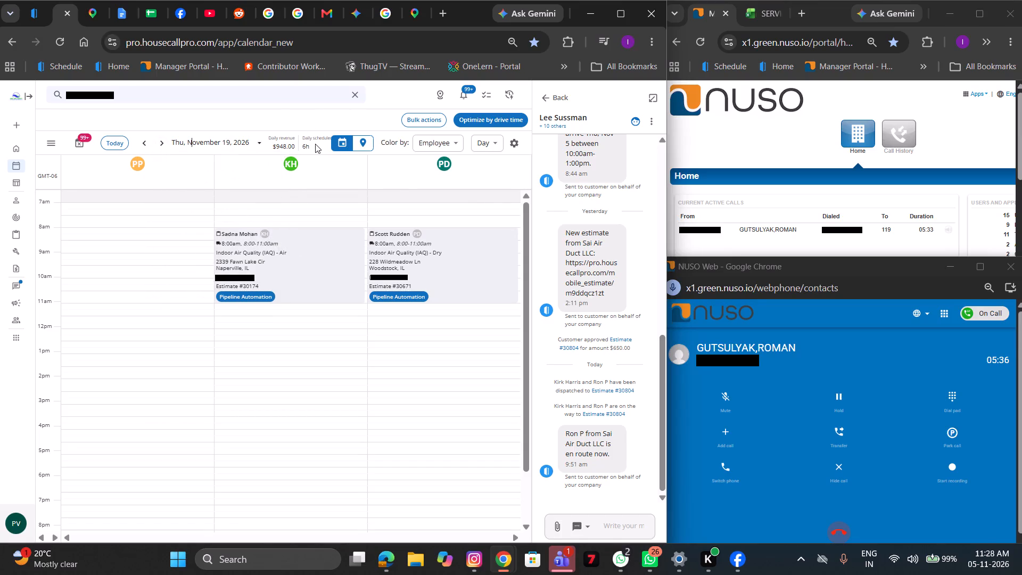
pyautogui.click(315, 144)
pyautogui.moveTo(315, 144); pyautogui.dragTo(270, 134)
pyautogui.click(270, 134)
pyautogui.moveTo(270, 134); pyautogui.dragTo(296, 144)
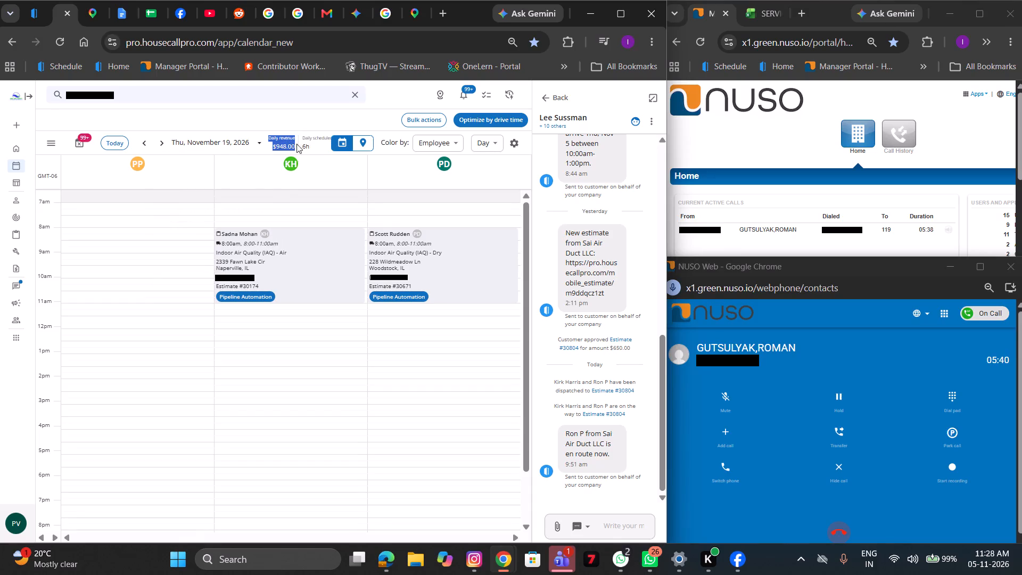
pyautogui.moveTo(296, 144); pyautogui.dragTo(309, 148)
pyautogui.click(232, 141)
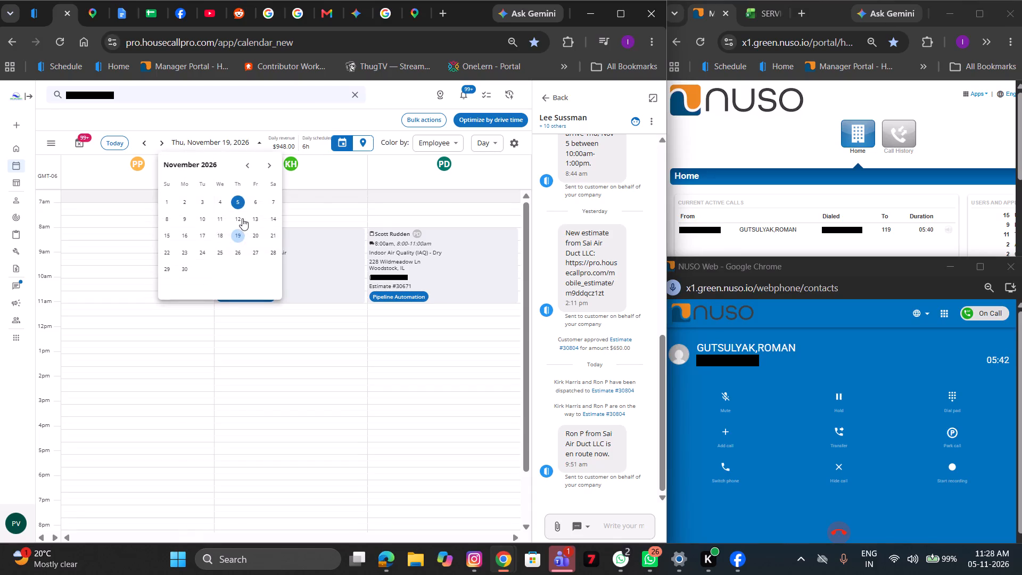
pyautogui.click(254, 218)
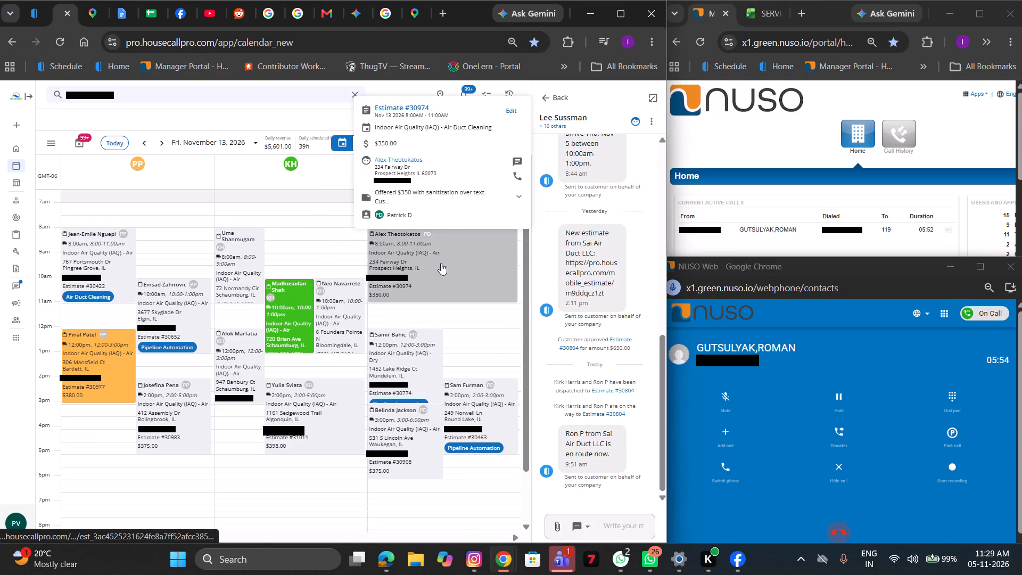
pyautogui.moveTo(443, 174); pyautogui.dragTo(377, 167)
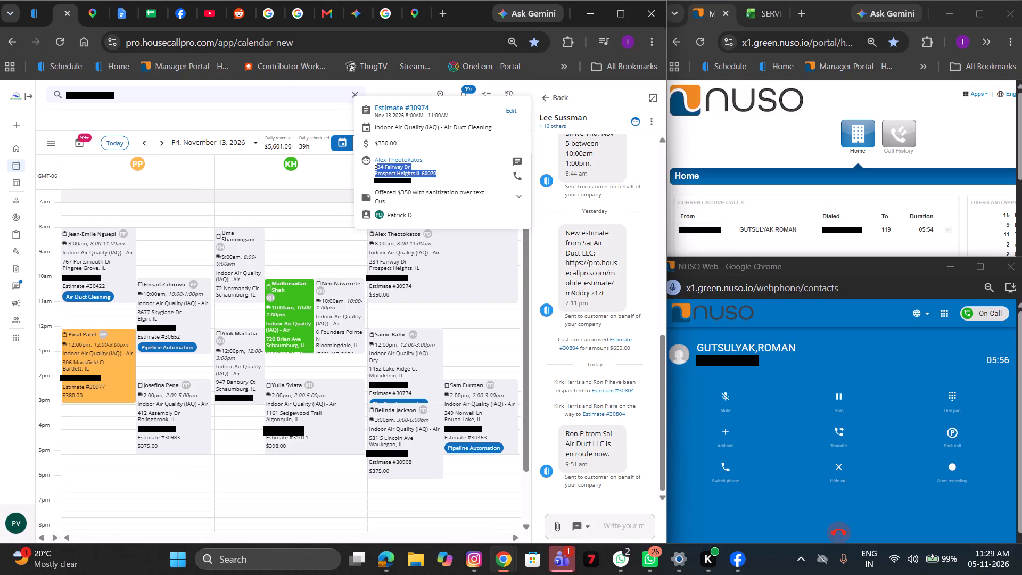
pyautogui.moveTo(377, 167); pyautogui.dragTo(375, 168)
pyautogui.hotkey('ctrl', 'c')
pyautogui.click(421, 15)
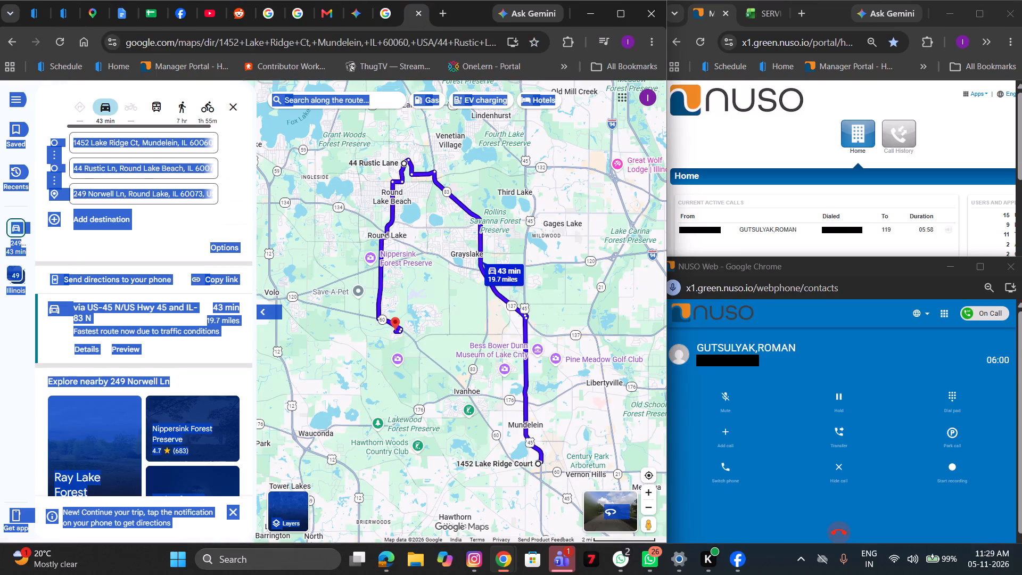
pyautogui.click(152, 216)
pyautogui.hotkey('ctrl', 'v')
pyautogui.hotkey('ctrl', 'Return')
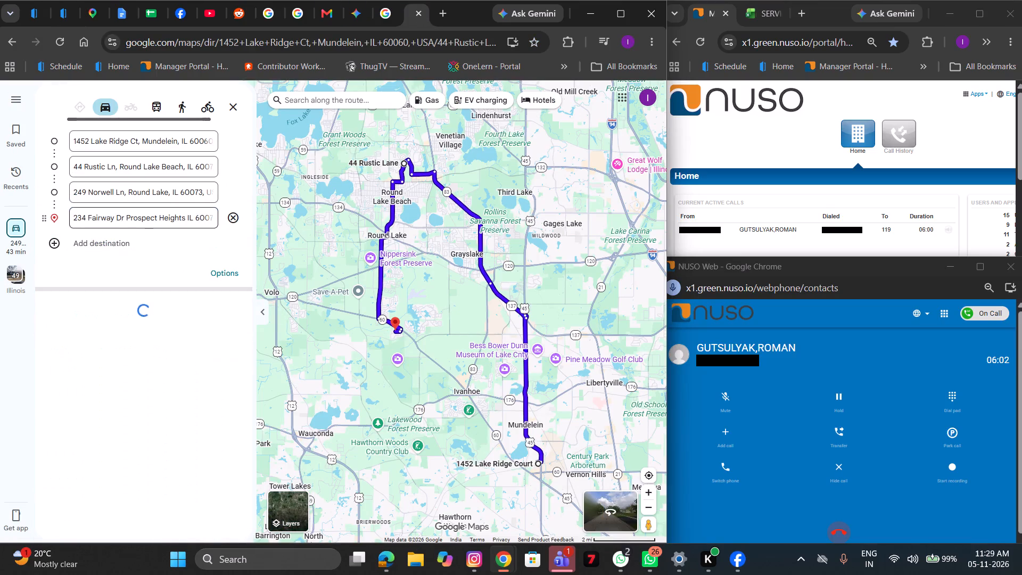
pyautogui.moveTo(52, 217); pyautogui.dragTo(62, 127)
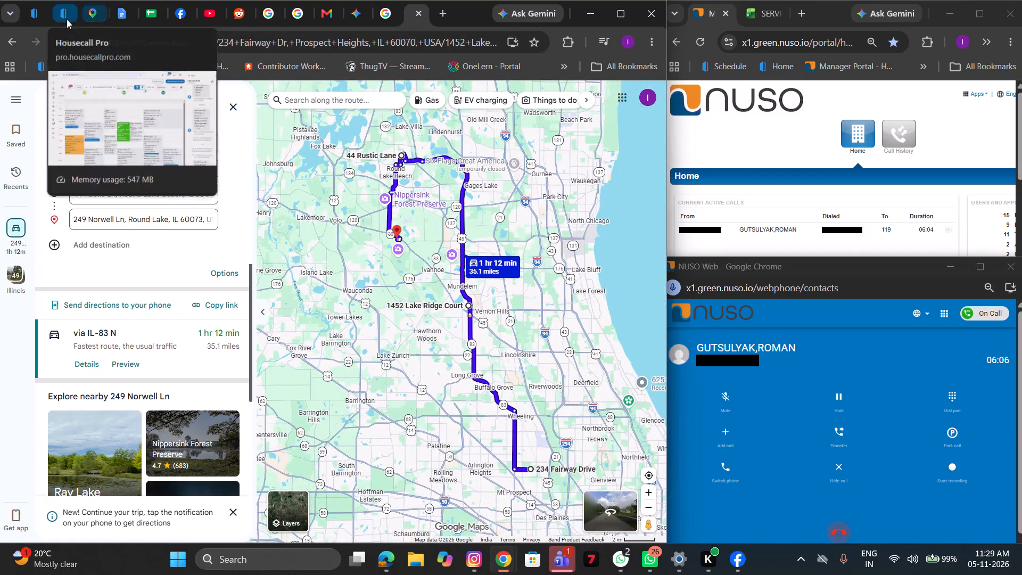
# Start a new customer record in Housecall Pro and enter the caller's first and last name.
pyautogui.click(67, 19)
pyautogui.click(17, 128)
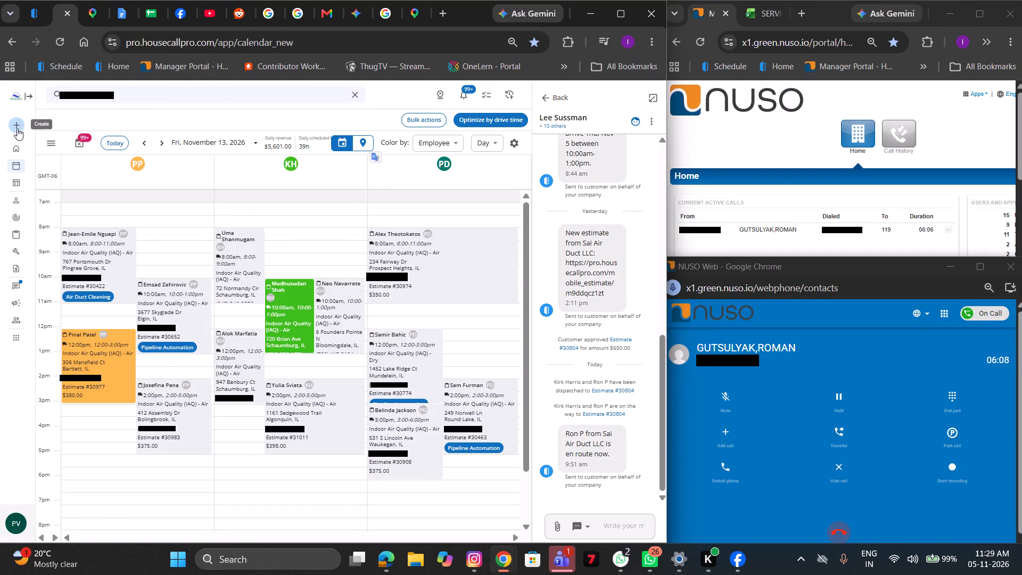
pyautogui.click(87, 192)
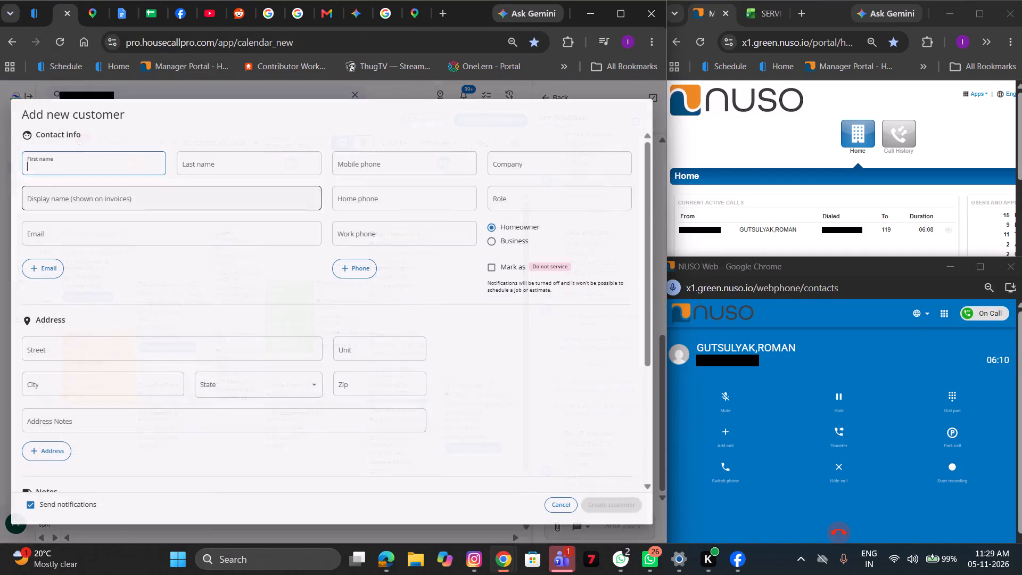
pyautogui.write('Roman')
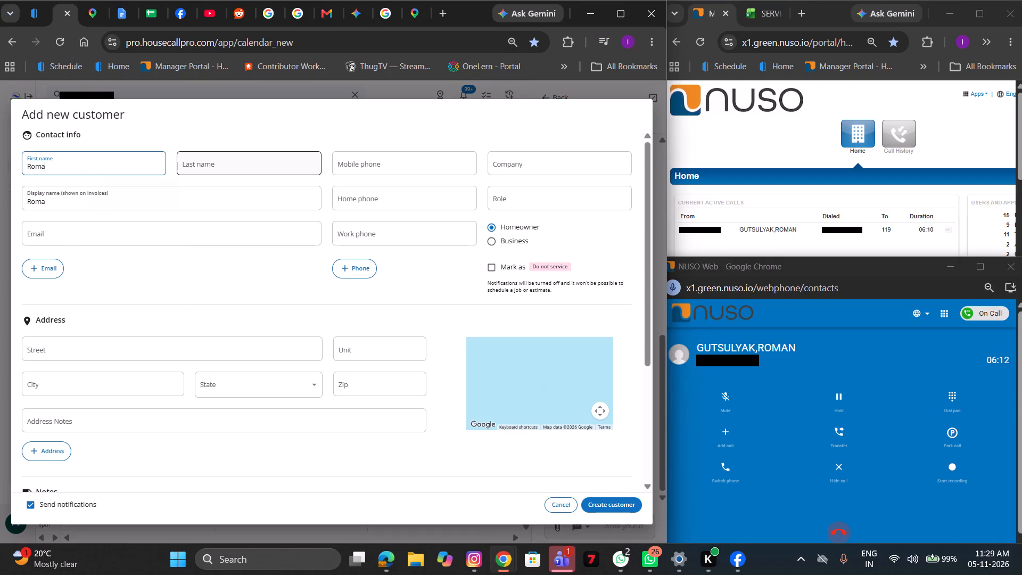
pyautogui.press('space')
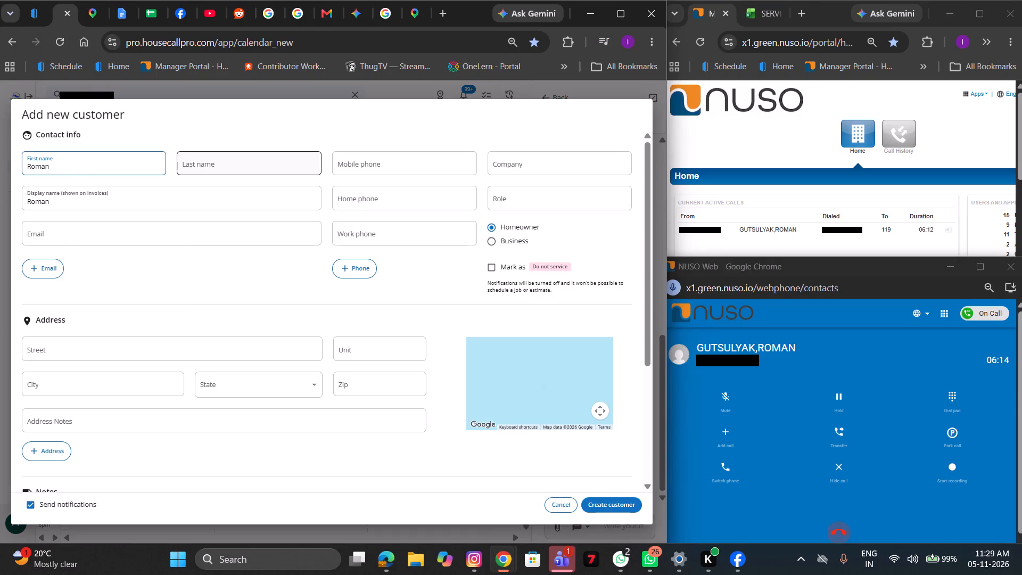
pyautogui.click(256, 166)
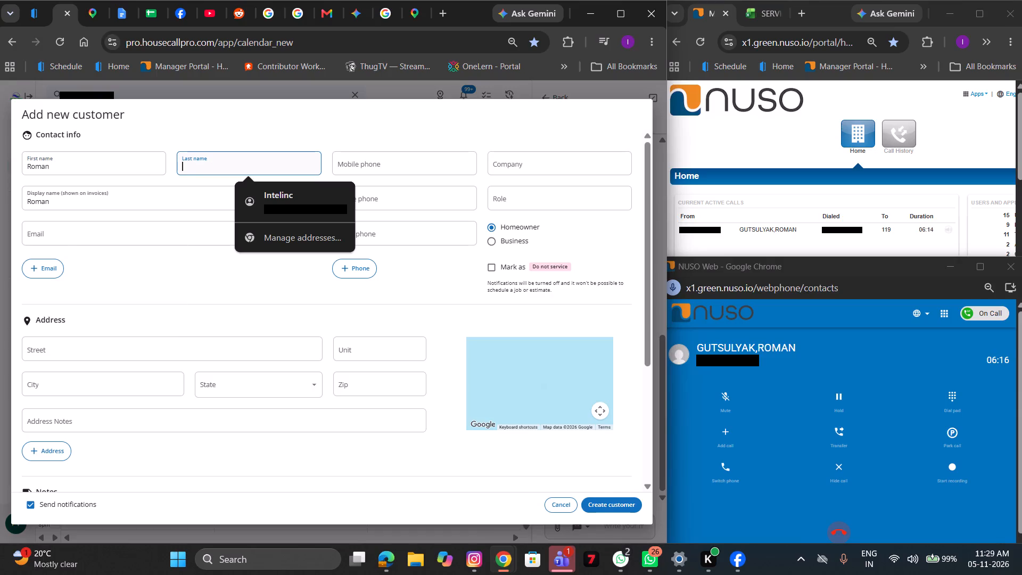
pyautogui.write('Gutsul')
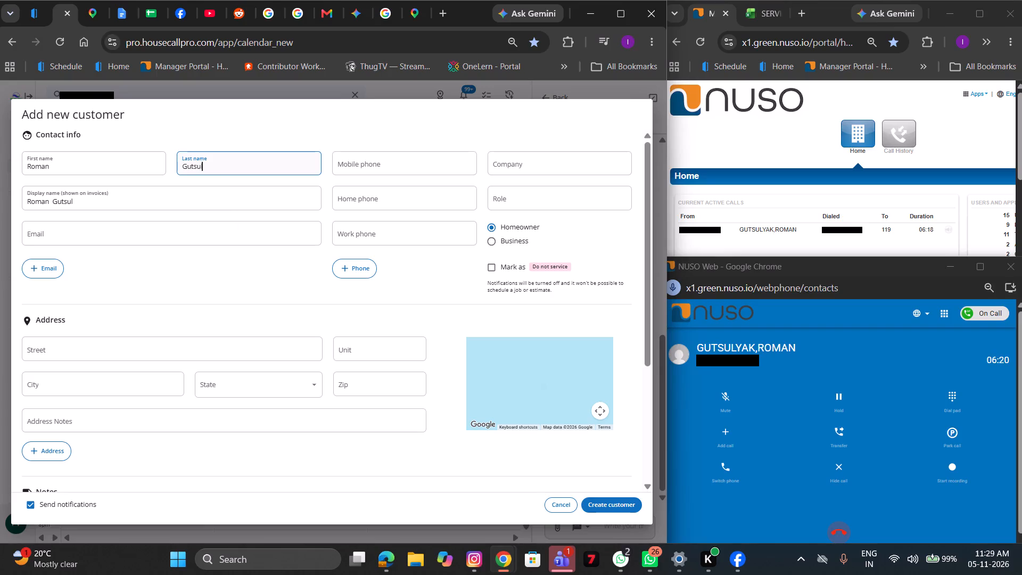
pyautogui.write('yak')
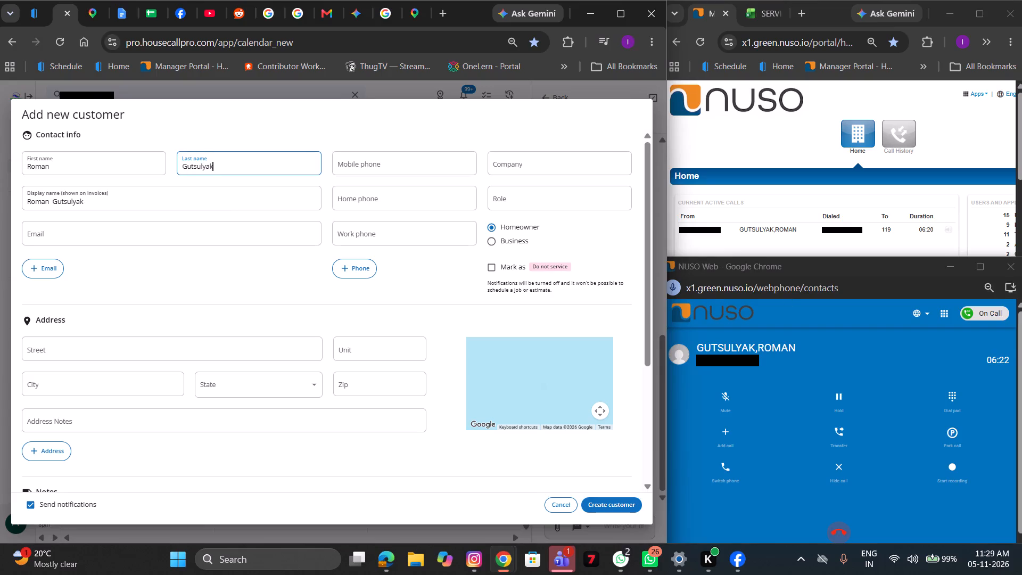
# Copy the caller's phone number from the NUSO call window into the new customer's mobile phone.
pyautogui.tripleClick(748, 363)
pyautogui.hotkey('ctrl', 'c')
pyautogui.click(412, 158)
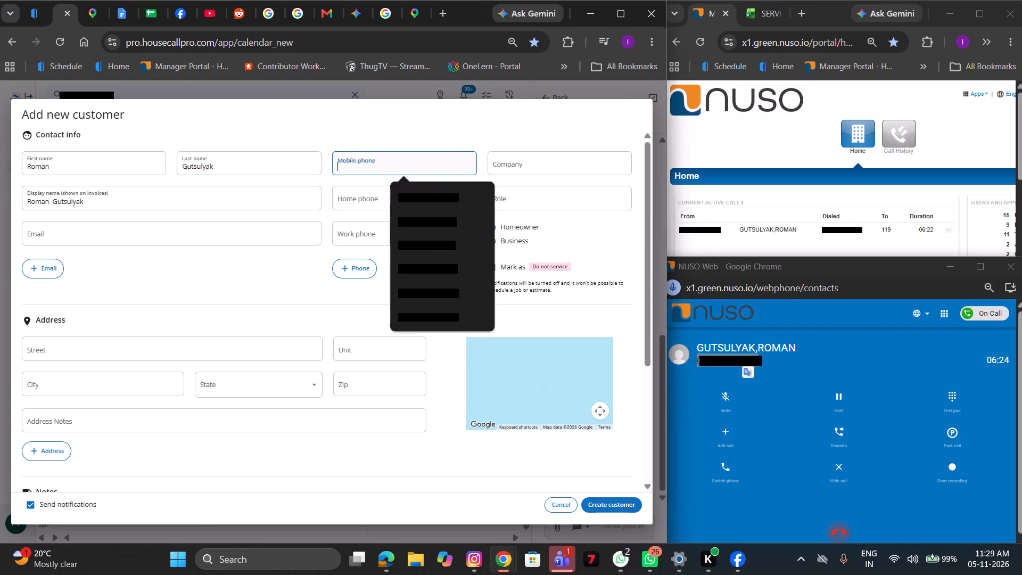
pyautogui.hotkey('ctrl', 'v')
# Enter the caller's email address in the new customer record.
pyautogui.click(160, 236)
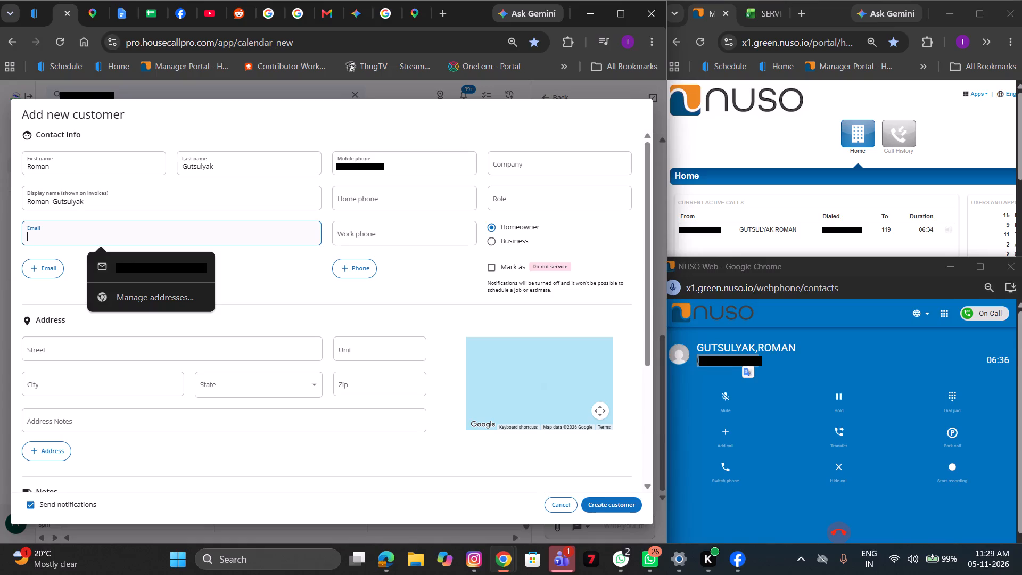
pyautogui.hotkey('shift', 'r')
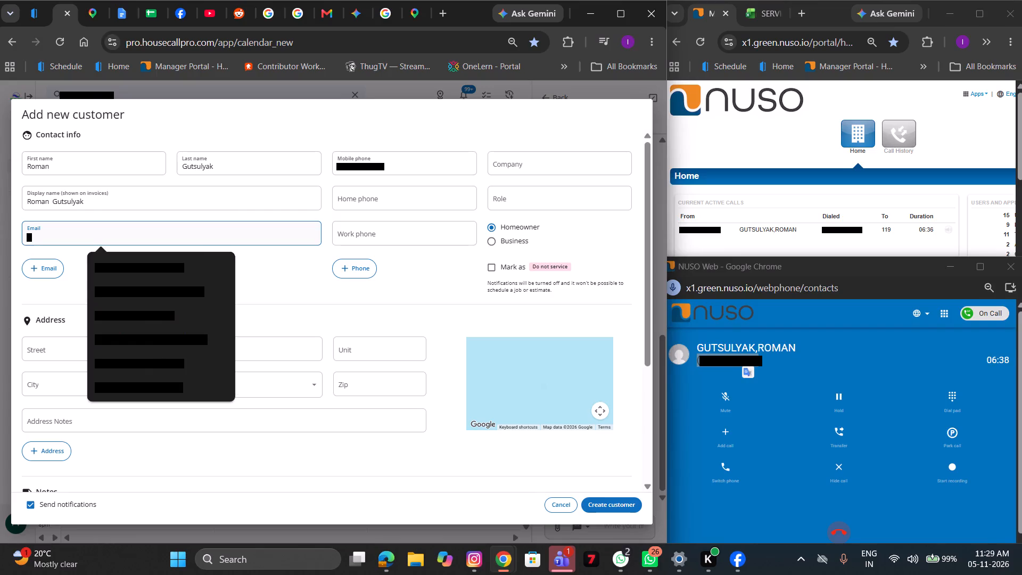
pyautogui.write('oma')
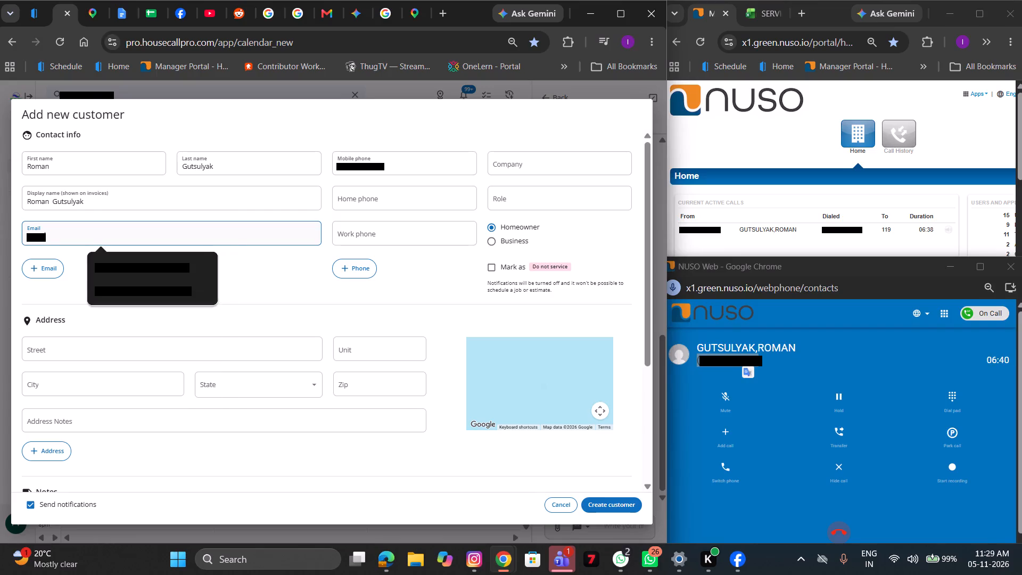
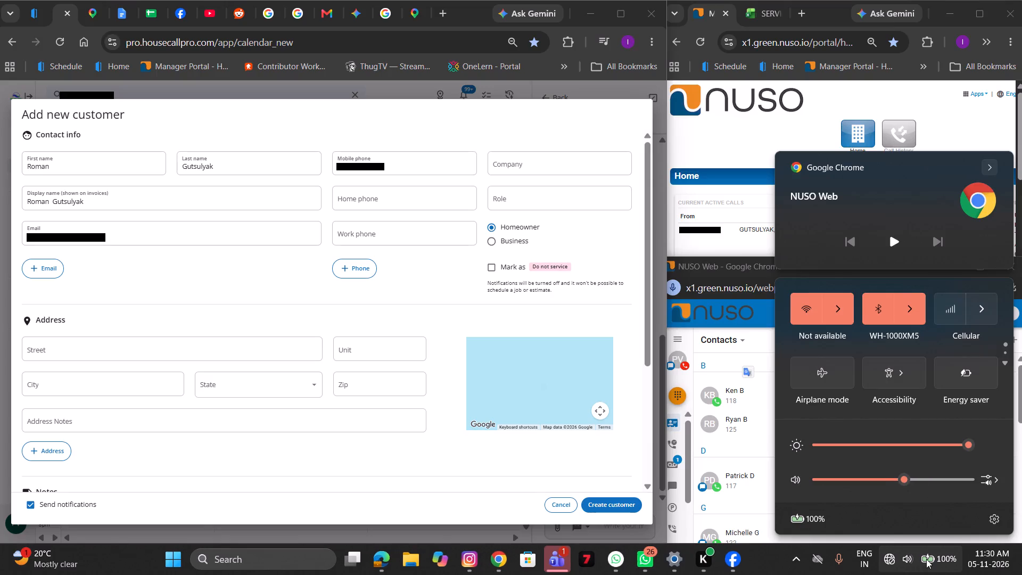
# Restart the laptop's Wi-Fi and reconnect it to the iPhone network.
pyautogui.click(831, 310)
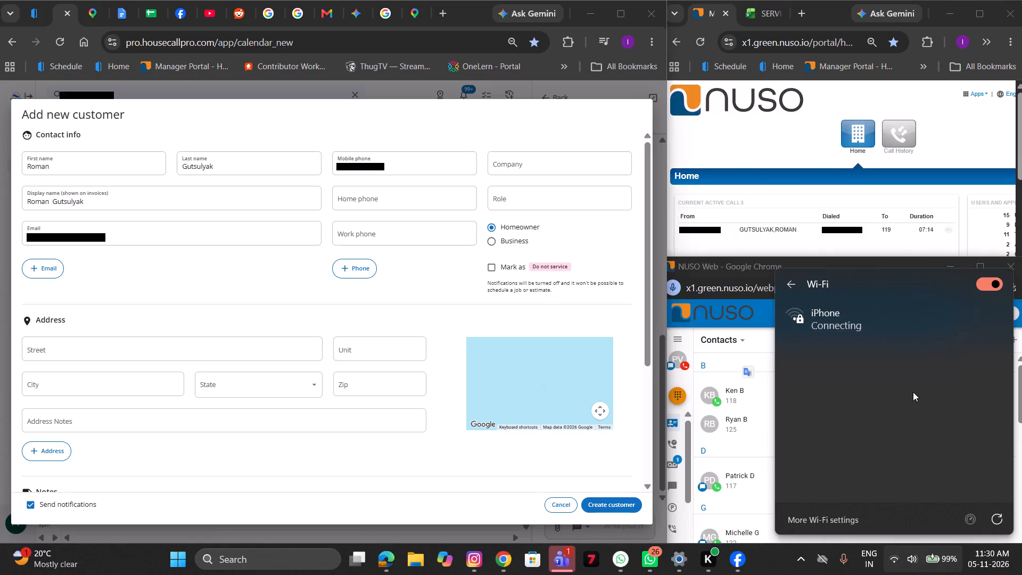
pyautogui.click(994, 291)
pyautogui.click(994, 291)
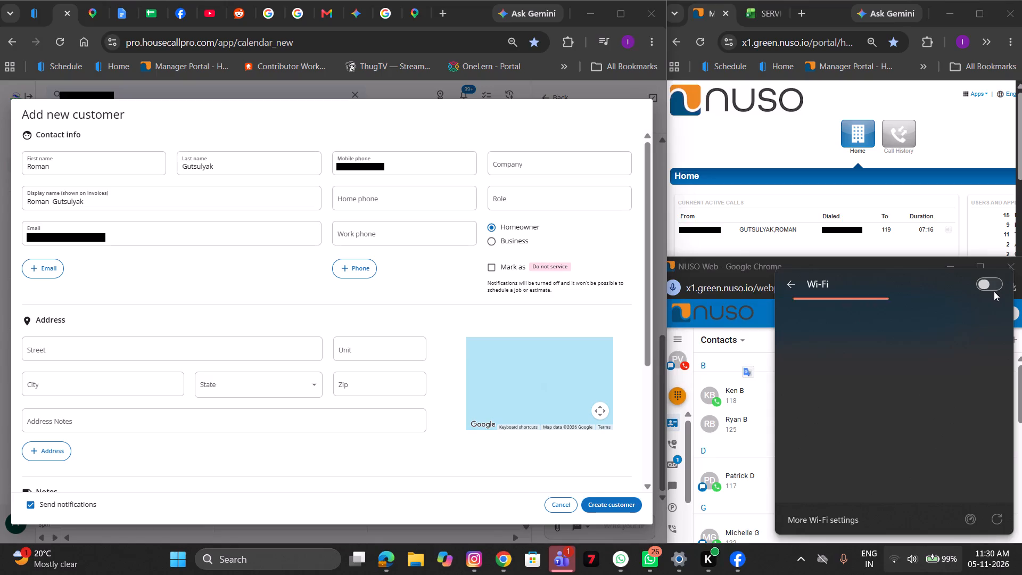
pyautogui.click(936, 322)
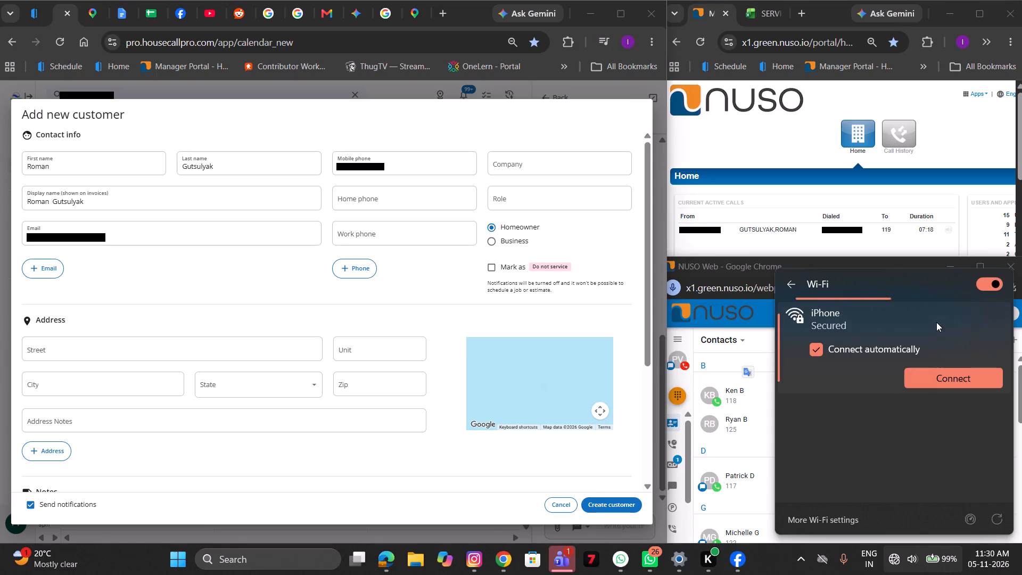
pyautogui.click(962, 383)
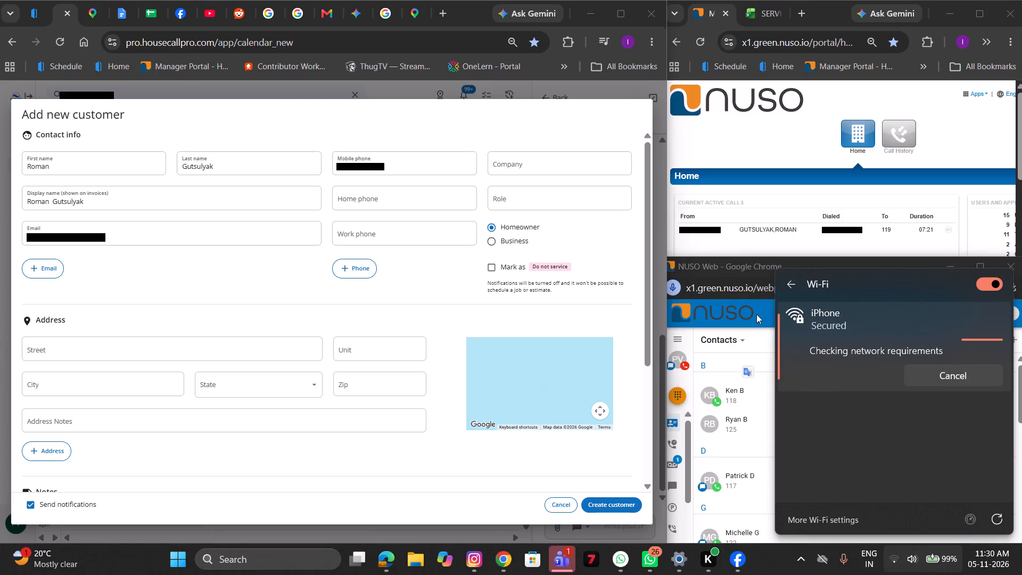
# Copy the caller's phone number from the NUSO portal's current active calls and reload the portal page.
pyautogui.tripleClick(711, 230)
pyautogui.hotkey('ctrl', 'c')
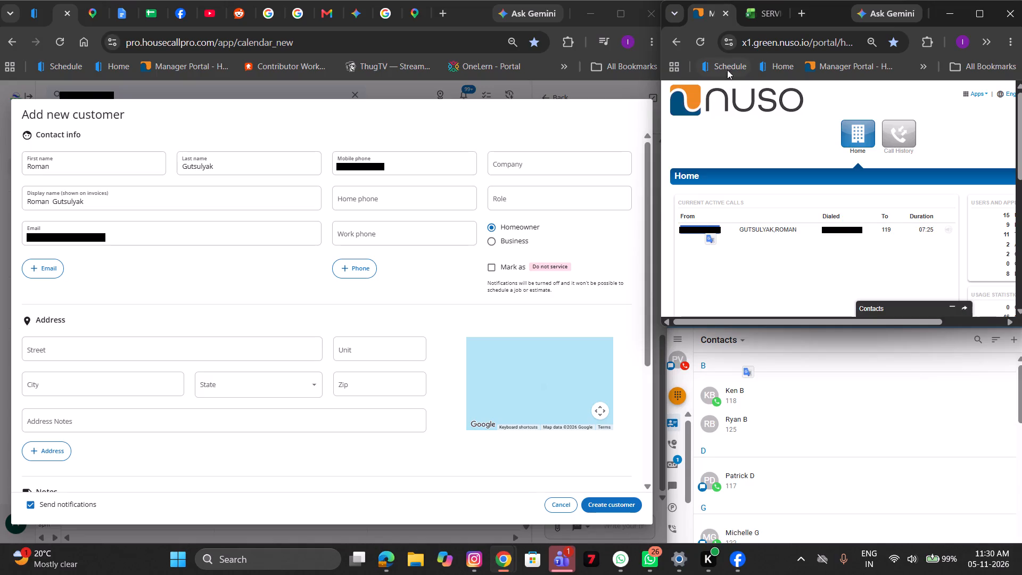
pyautogui.click(707, 53)
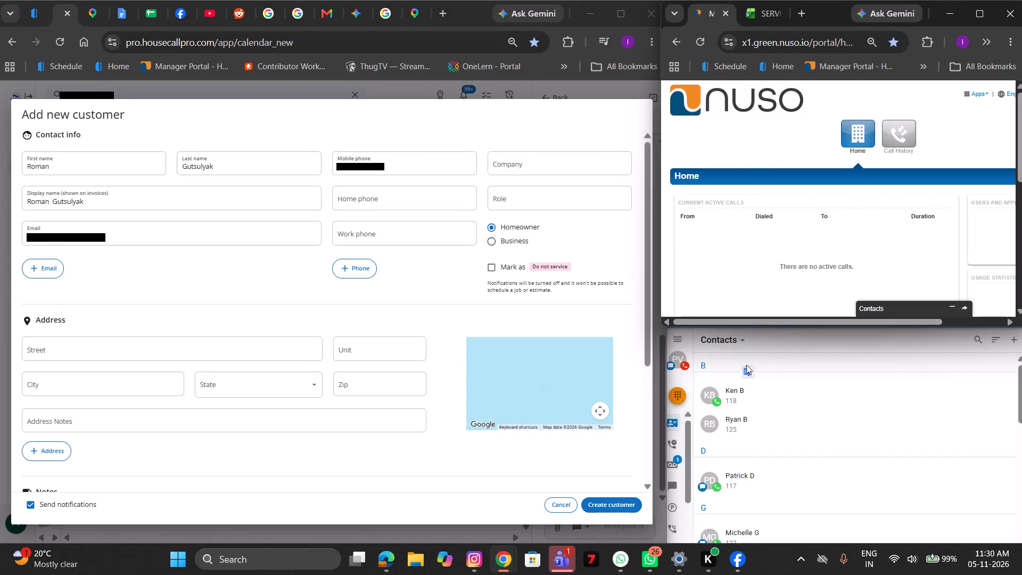
# Open the dial pad in the NUSO web phone.
pyautogui.click(680, 390)
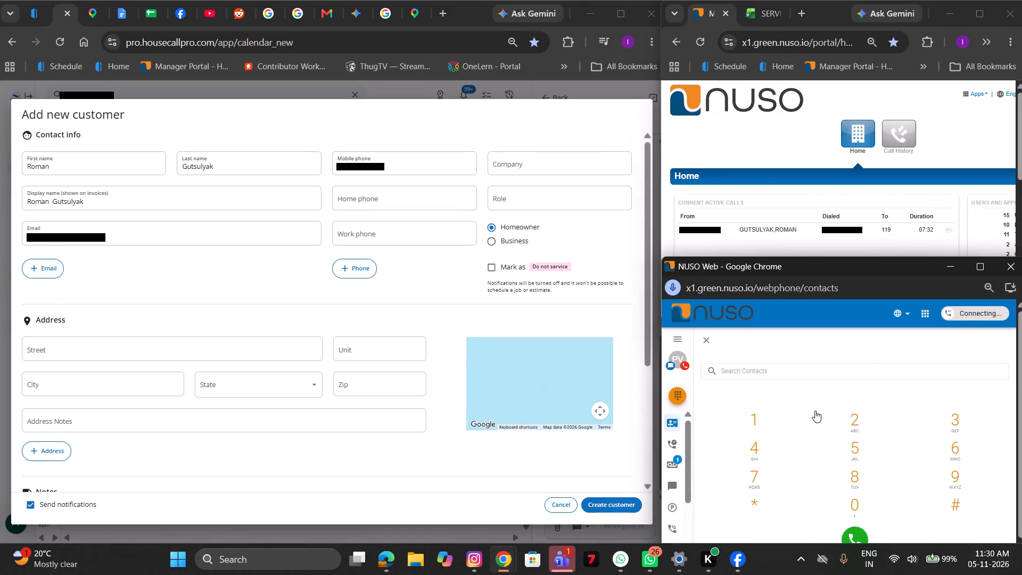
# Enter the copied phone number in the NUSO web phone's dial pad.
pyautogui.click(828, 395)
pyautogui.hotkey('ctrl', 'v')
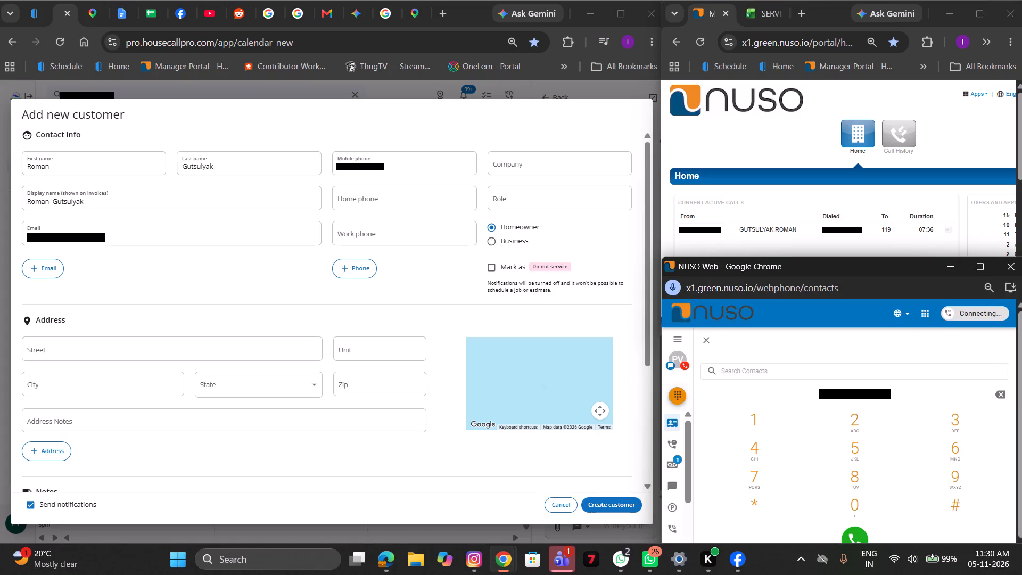
# Capture two screenshots showing the NUSO portal's active call list together with the web phone window.
pyautogui.press('shift+super+s')
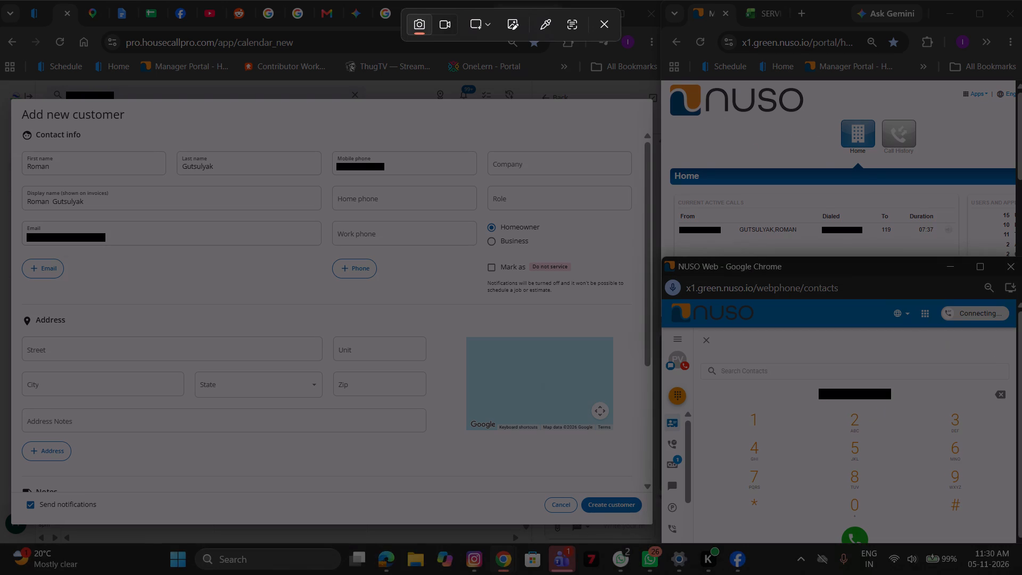
pyautogui.moveTo(662, 171); pyautogui.dragTo(983, 324)
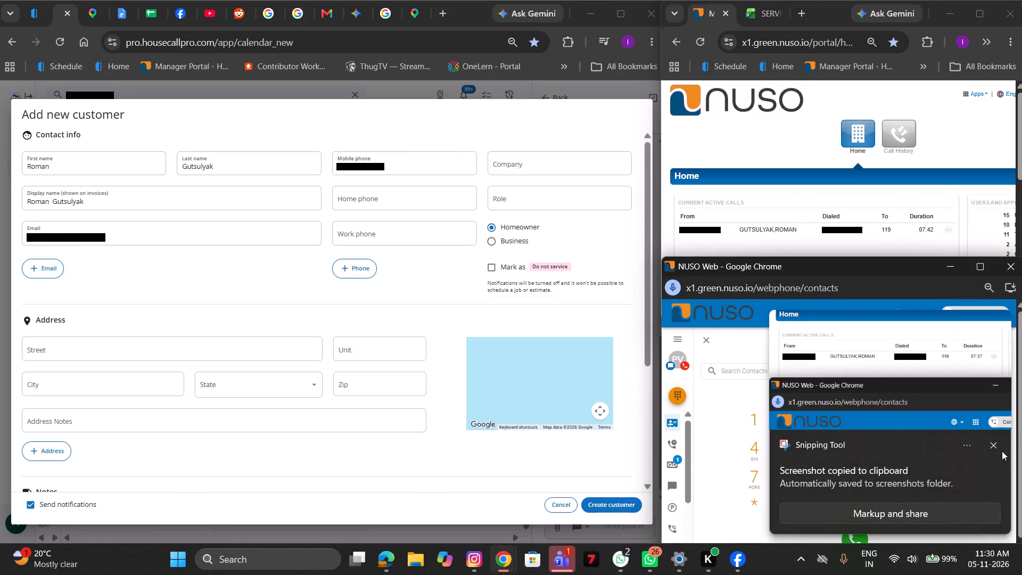
pyautogui.click(995, 445)
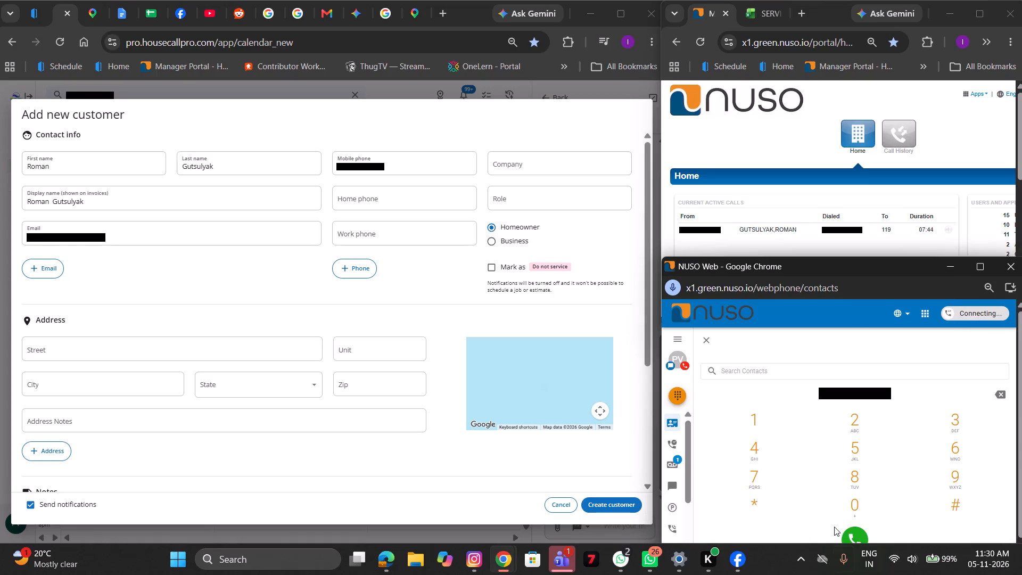
pyautogui.click(815, 228)
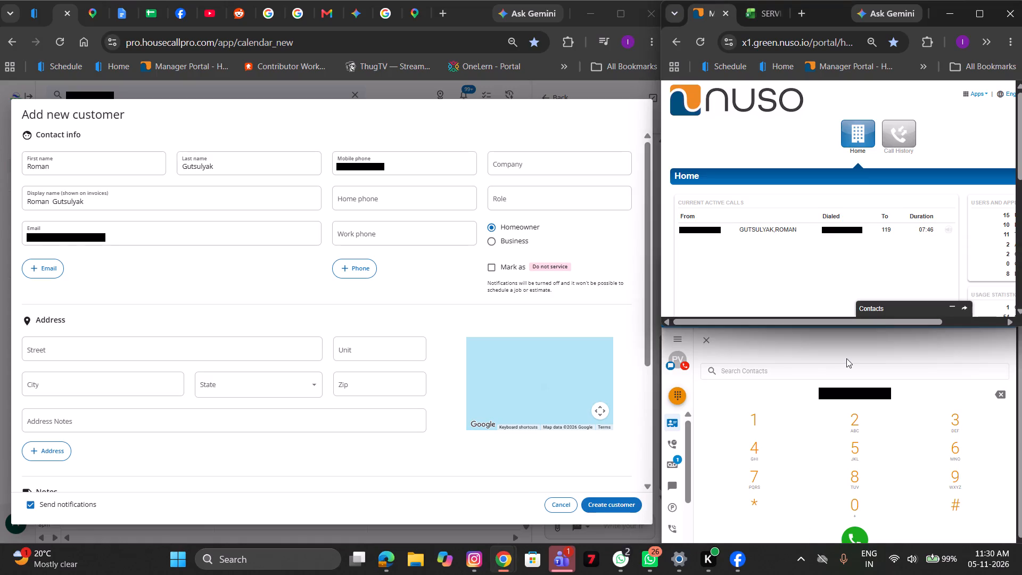
pyautogui.click(846, 358)
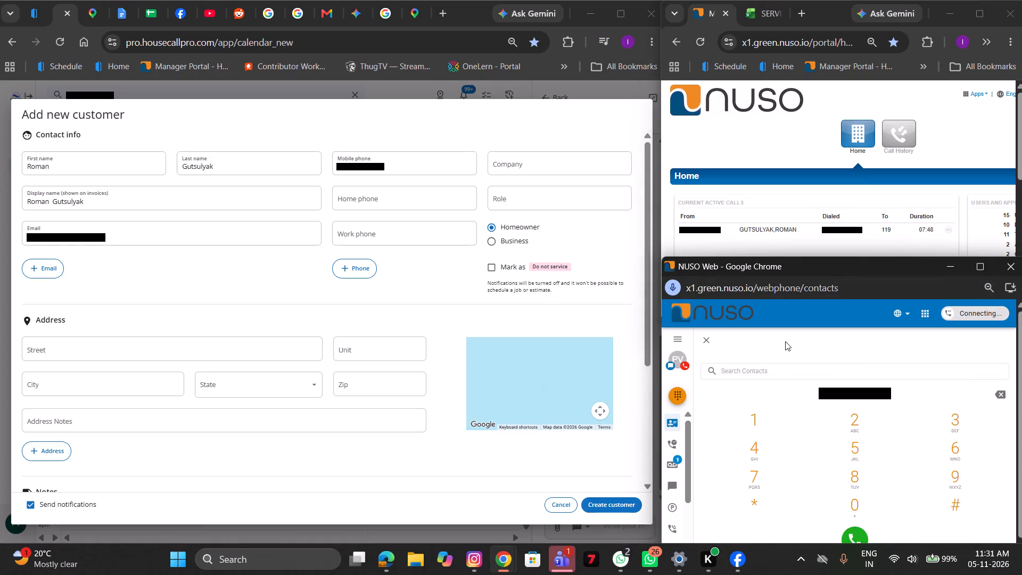
pyautogui.press('shift+super+s')
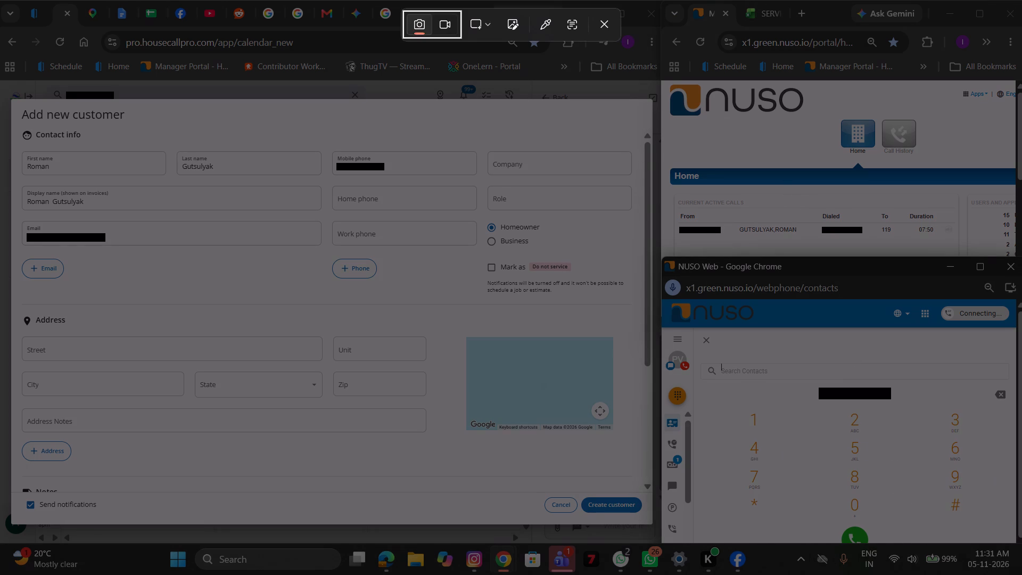
pyautogui.moveTo(649, 150); pyautogui.dragTo(1021, 383)
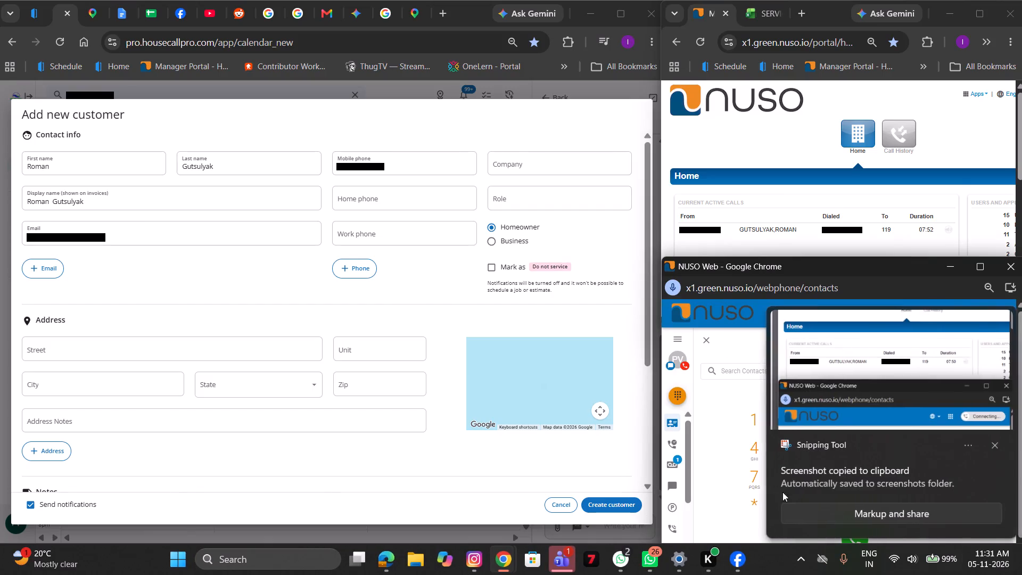
pyautogui.click(992, 443)
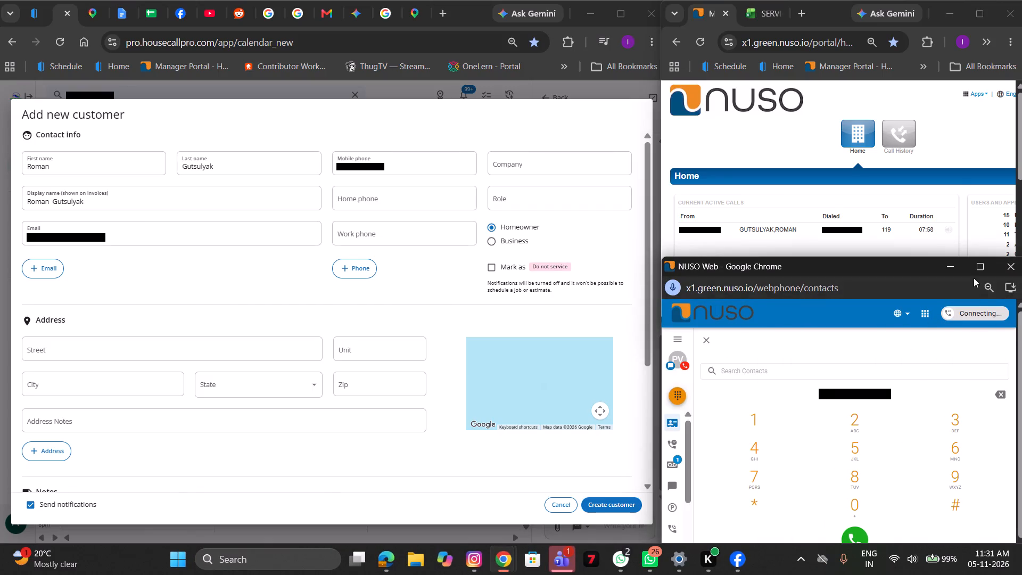
# Close the NUSO web phone, relaunch it from the portal's apps, and place its window below the active call row.
pyautogui.click(1013, 274)
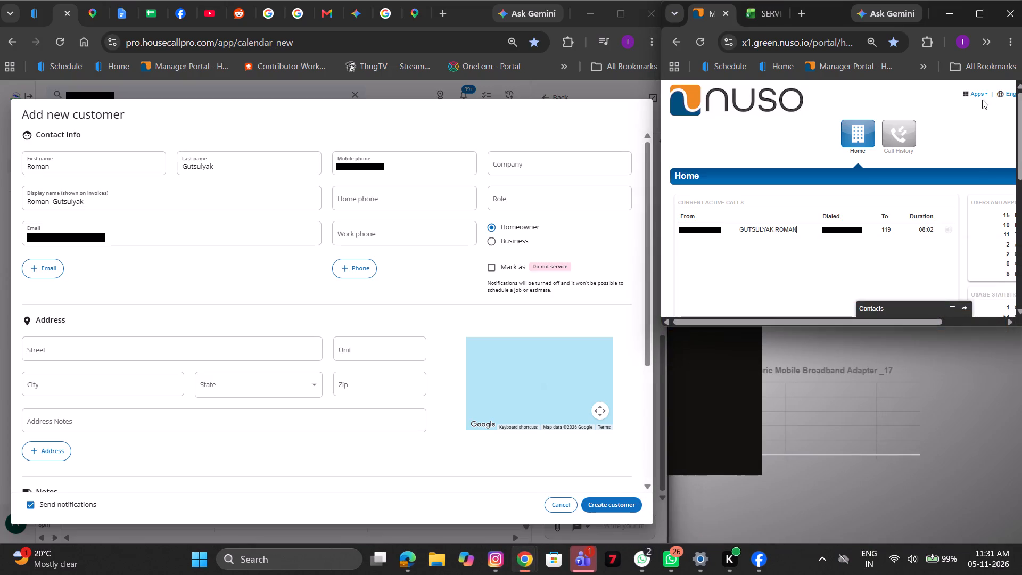
pyautogui.click(977, 95)
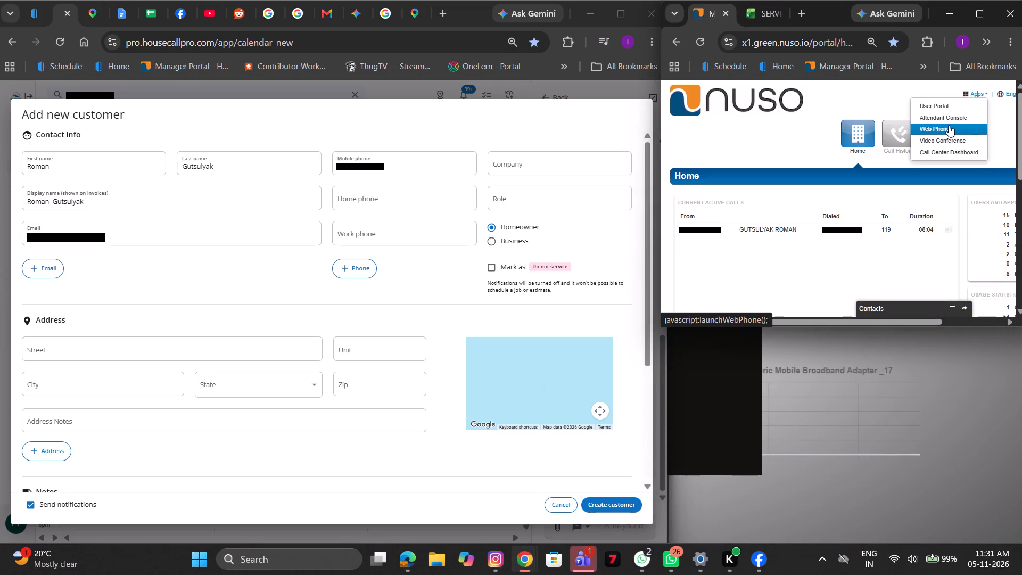
pyautogui.click(949, 125)
pyautogui.moveTo(150, 0); pyautogui.dragTo(200, 164)
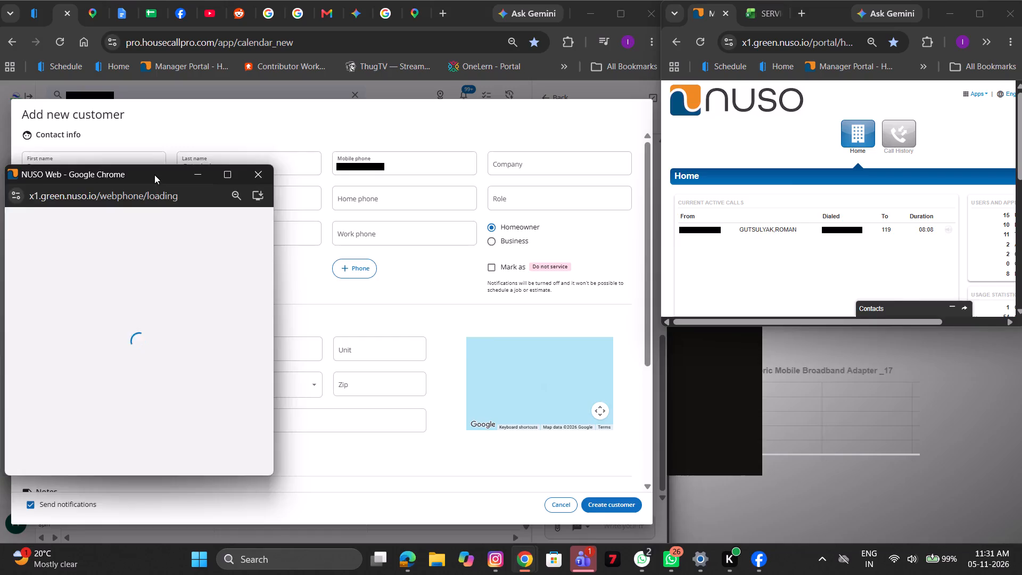
pyautogui.moveTo(154, 175); pyautogui.dragTo(924, 245)
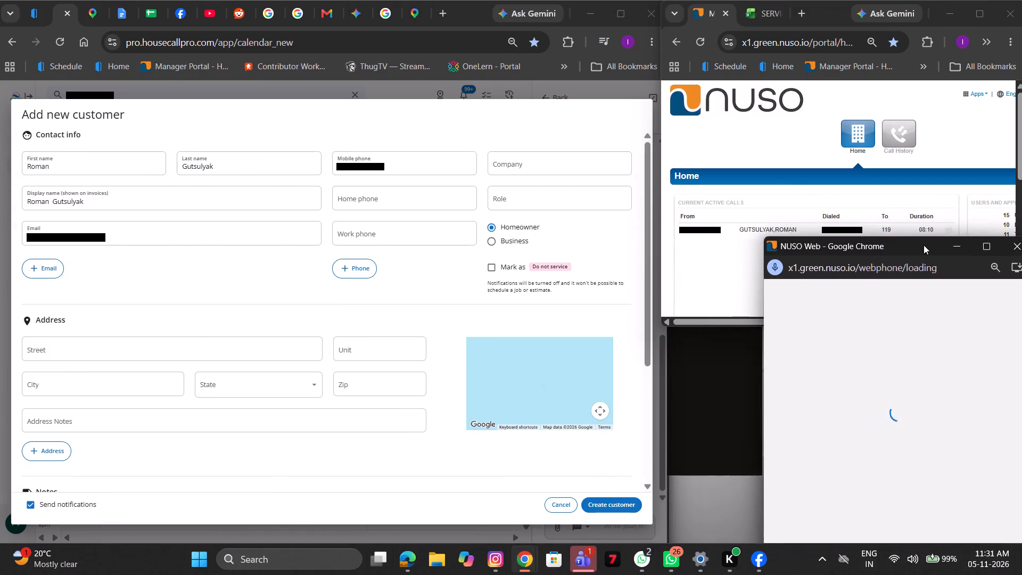
pyautogui.moveTo(924, 245); pyautogui.dragTo(911, 243)
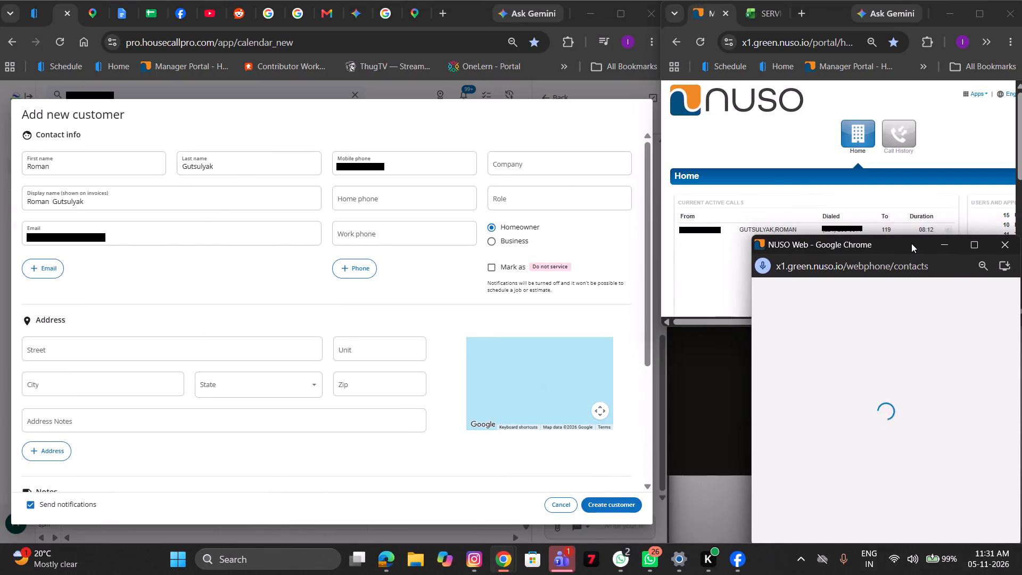
pyautogui.moveTo(913, 238); pyautogui.dragTo(913, 300)
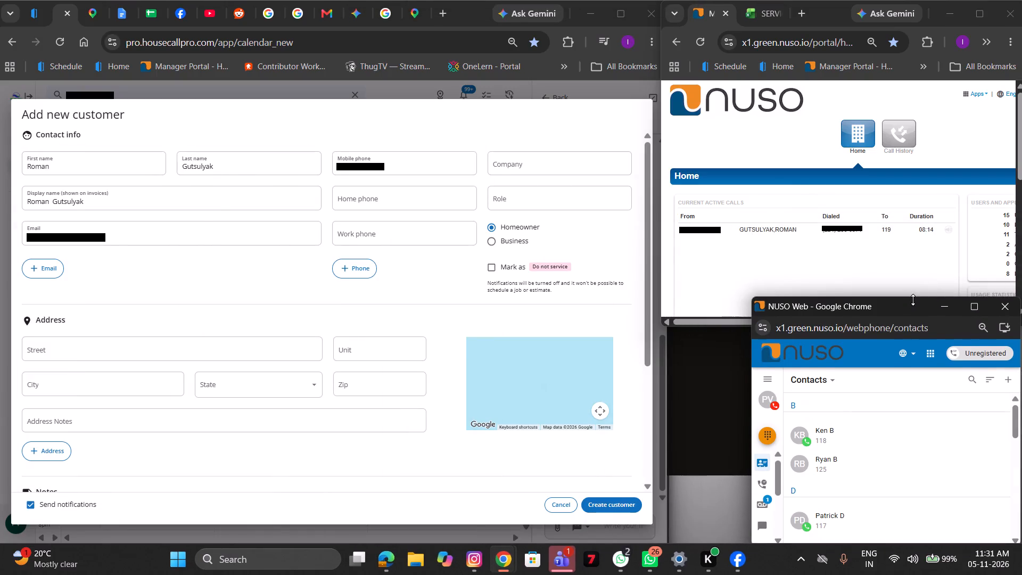
pyautogui.moveTo(913, 300); pyautogui.dragTo(920, 291)
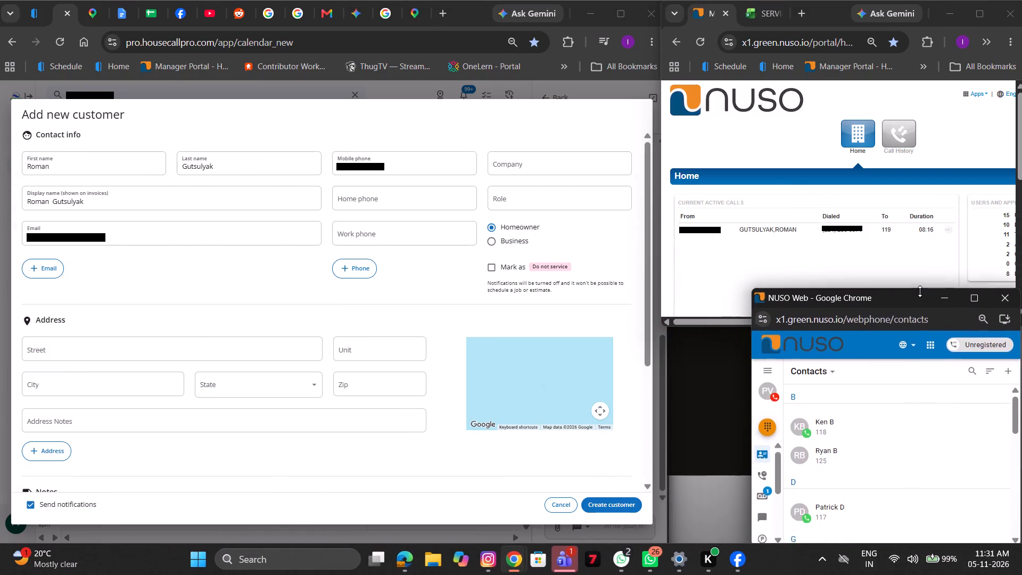
pyautogui.moveTo(920, 291); pyautogui.dragTo(920, 289)
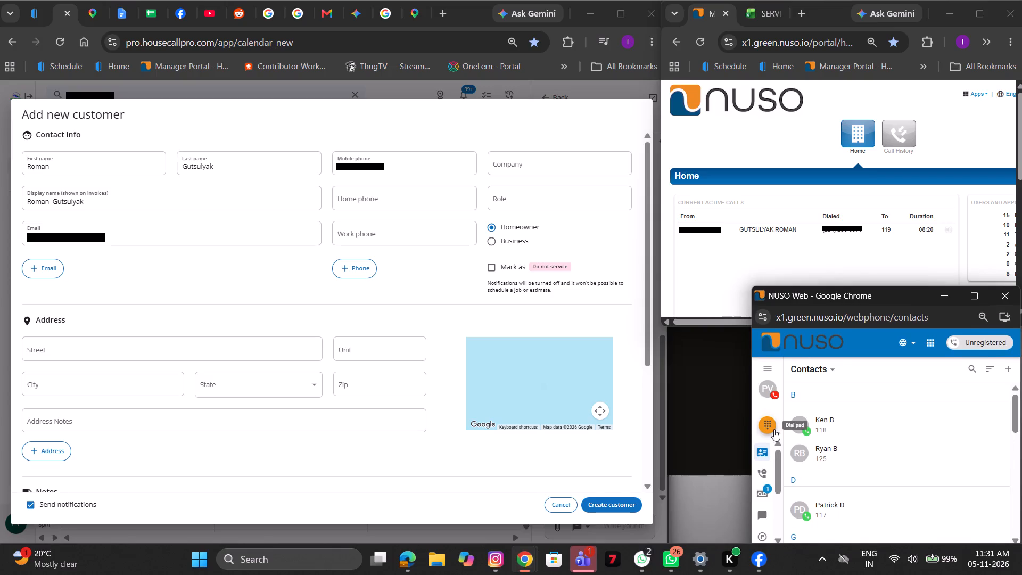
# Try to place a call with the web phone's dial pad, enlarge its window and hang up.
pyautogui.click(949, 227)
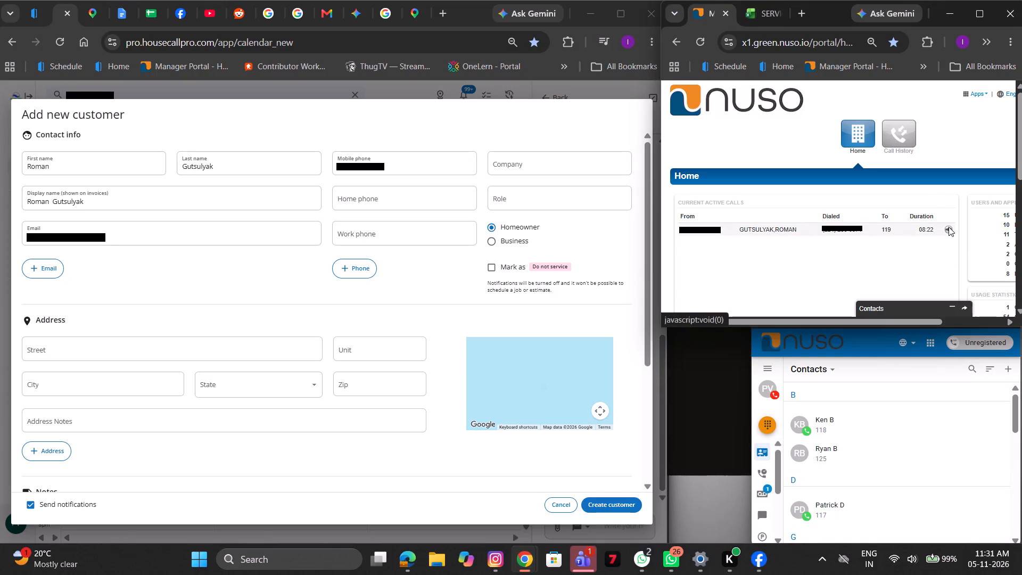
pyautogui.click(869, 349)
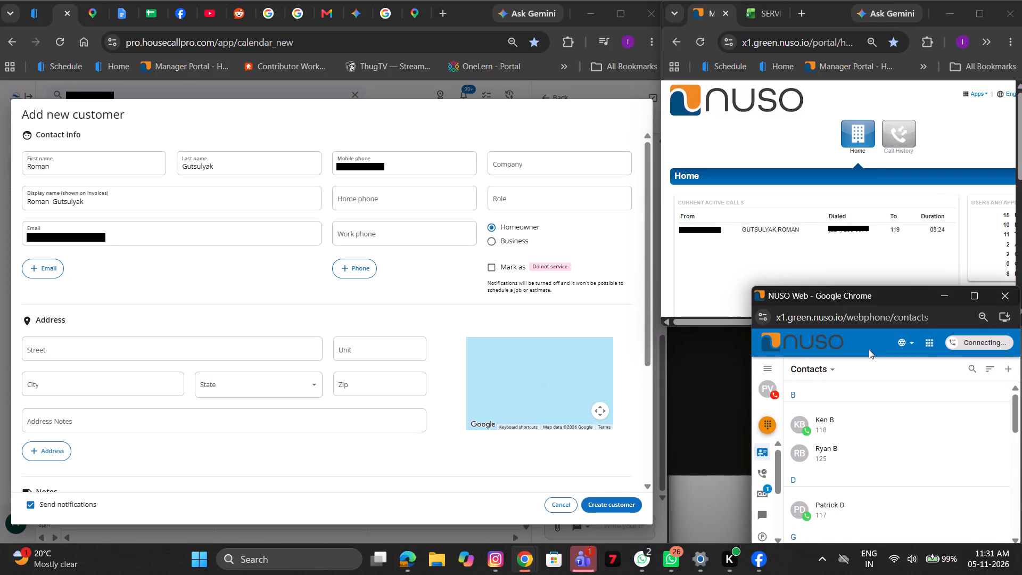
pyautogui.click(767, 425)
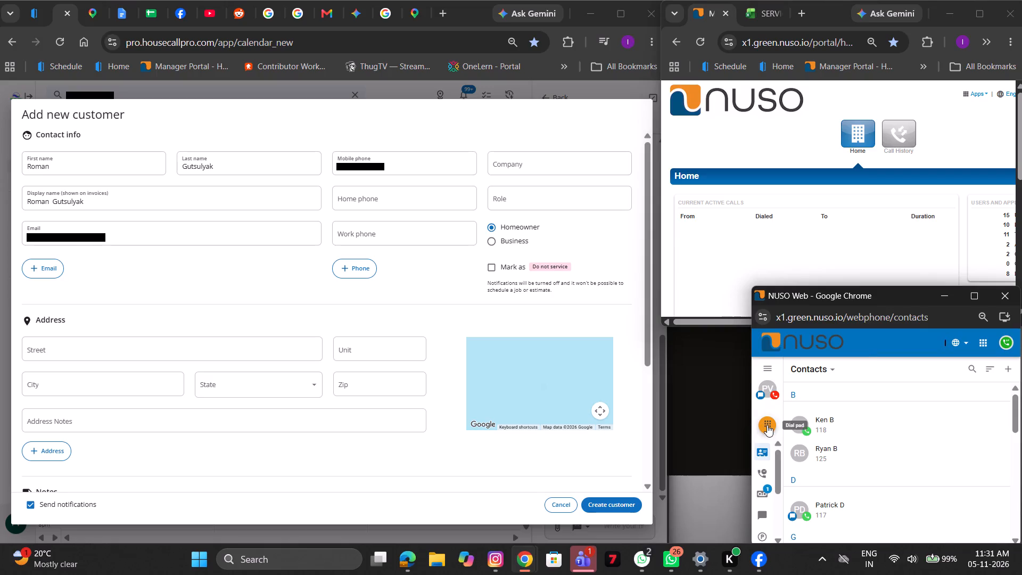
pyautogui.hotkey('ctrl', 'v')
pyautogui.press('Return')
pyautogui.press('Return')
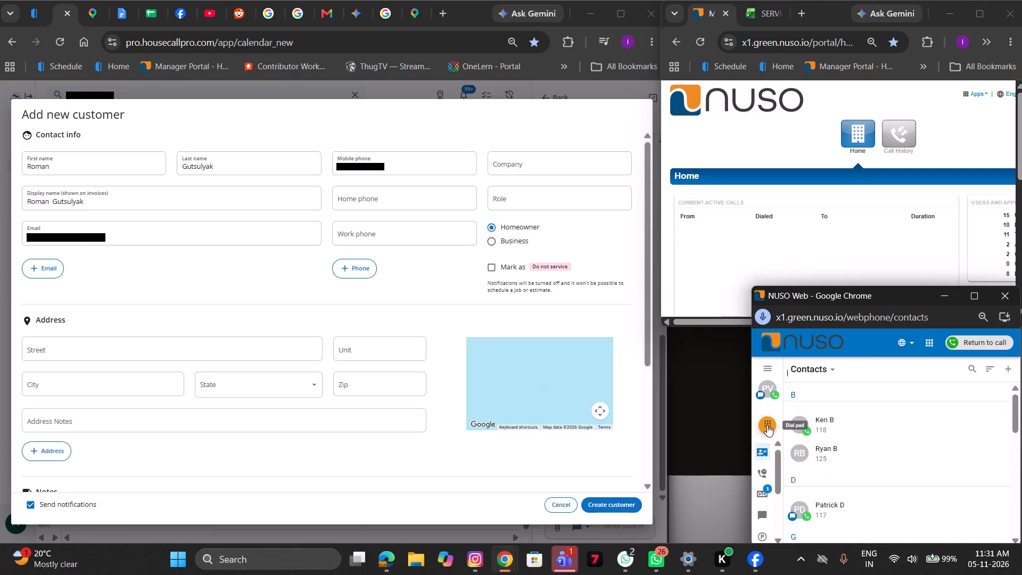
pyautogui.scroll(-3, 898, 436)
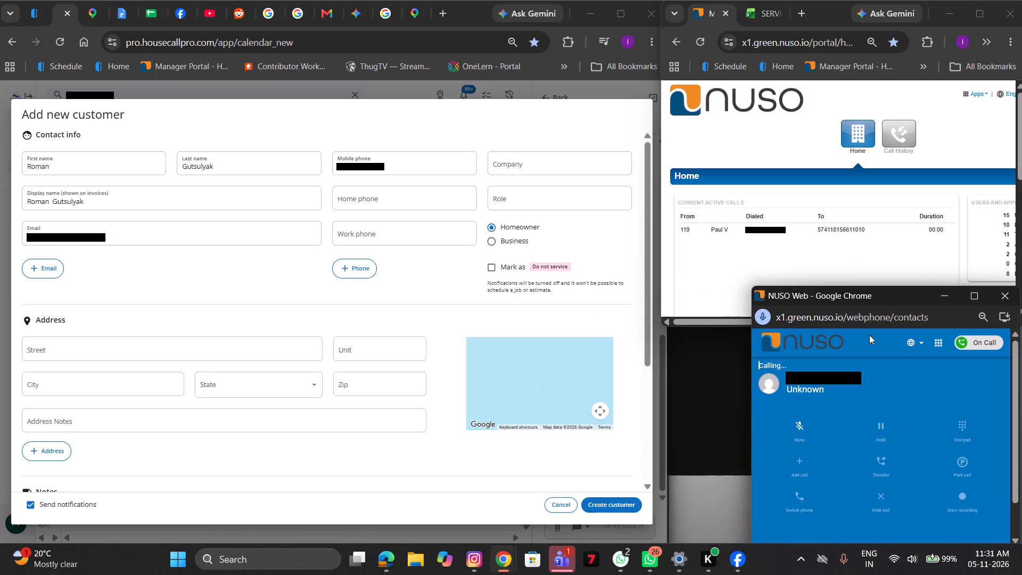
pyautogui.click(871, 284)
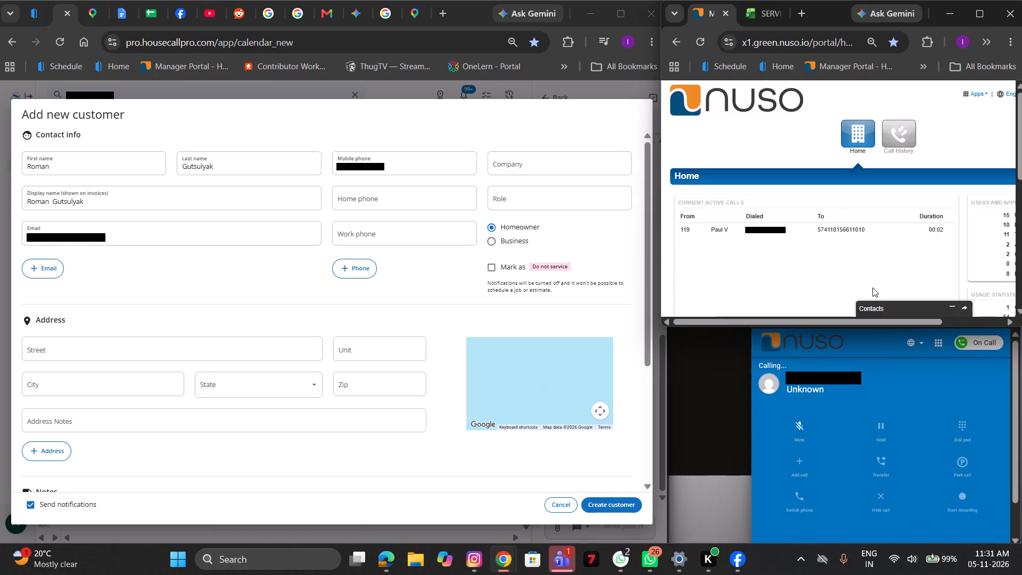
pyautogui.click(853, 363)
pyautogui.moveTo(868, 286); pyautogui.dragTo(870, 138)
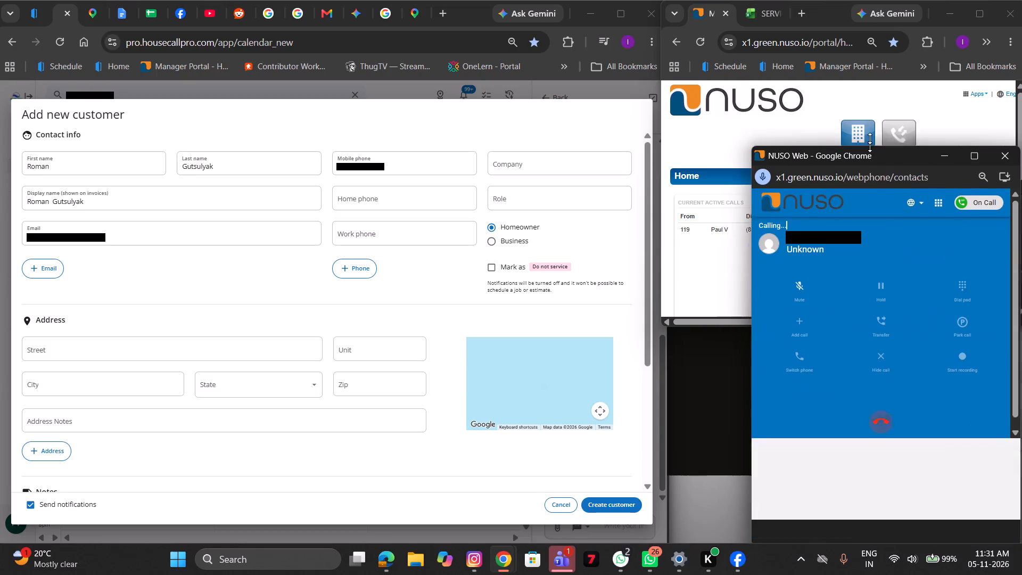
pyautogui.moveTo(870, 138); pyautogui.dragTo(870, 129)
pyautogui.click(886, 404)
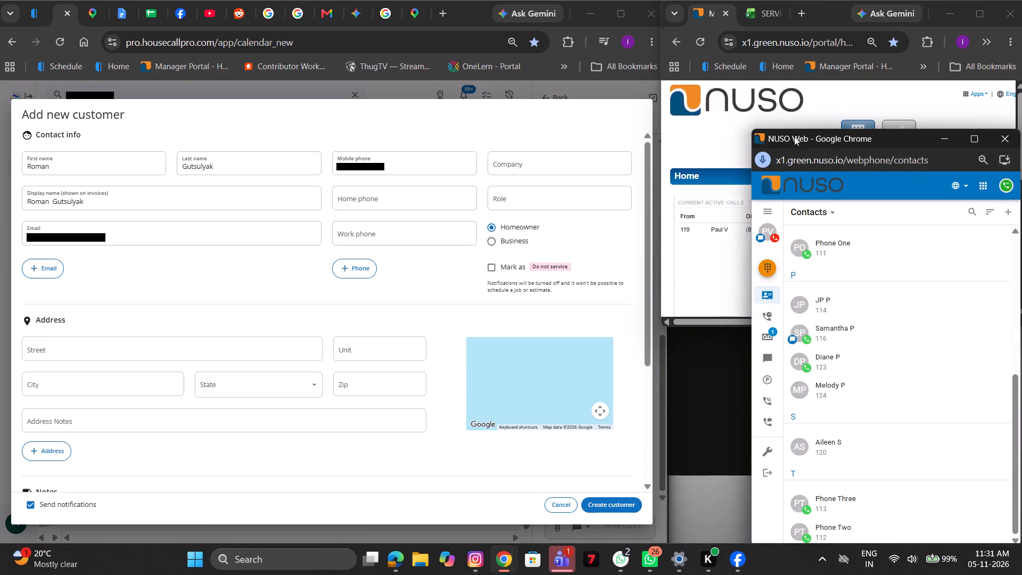
# Copy the caller's number from the portal's Call History and call it back with the web phone.
pyautogui.moveTo(798, 129); pyautogui.dragTo(782, 237)
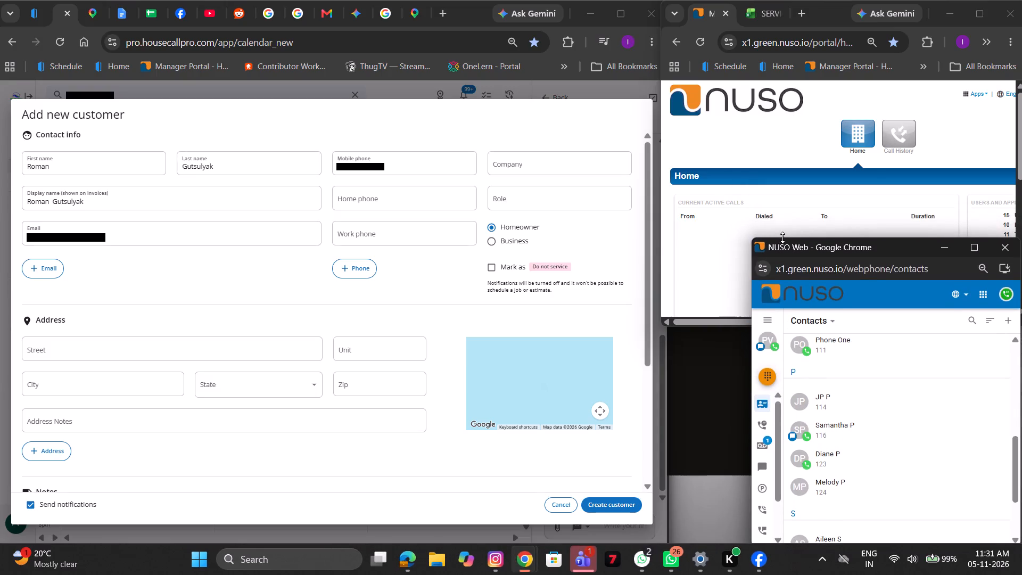
pyautogui.click(904, 134)
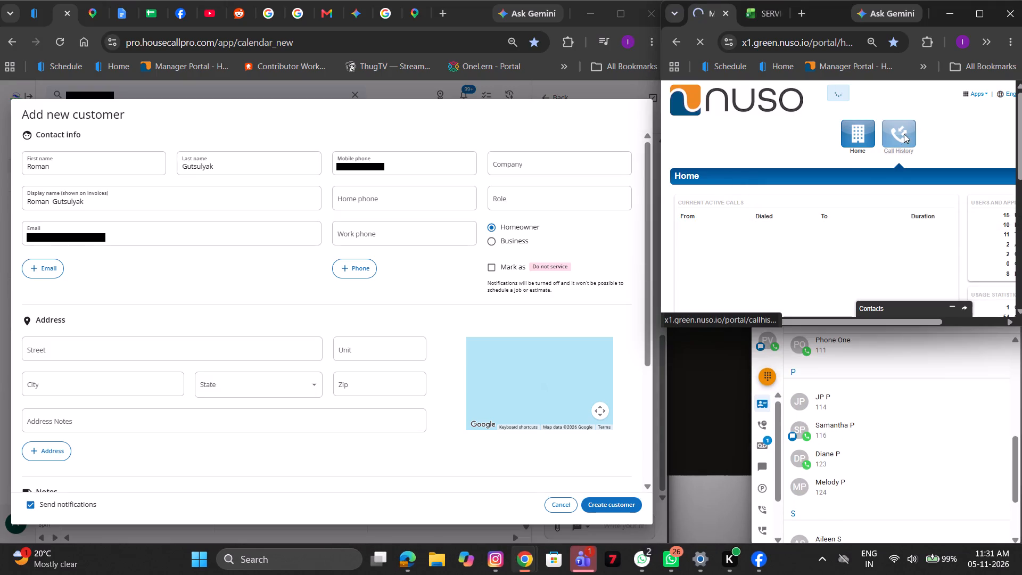
pyautogui.moveTo(803, 258); pyautogui.dragTo(759, 259)
pyautogui.hotkey('ctrl', 'c')
pyautogui.click(773, 381)
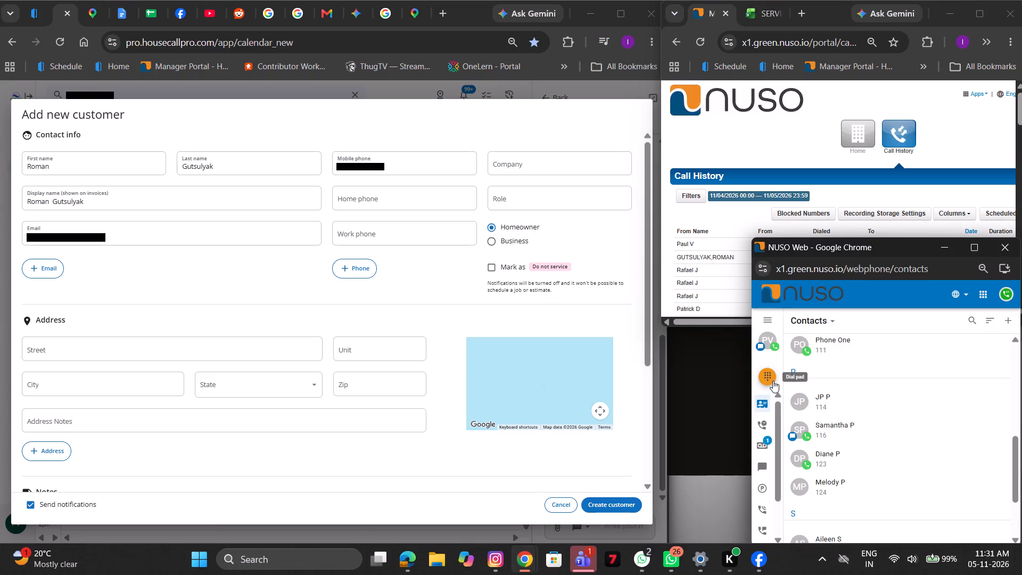
pyautogui.hotkey('ctrl', 'v')
pyautogui.press('Return')
# Return the NUSO portal to Home and resize the web phone window so the active call row stays uncovered.
pyautogui.click(864, 160)
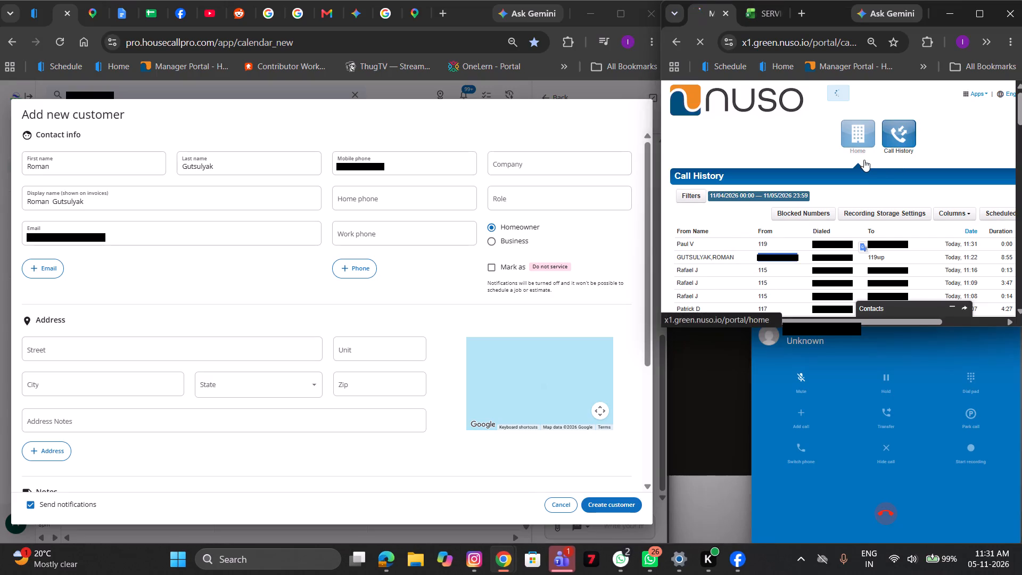
pyautogui.click(489, 139)
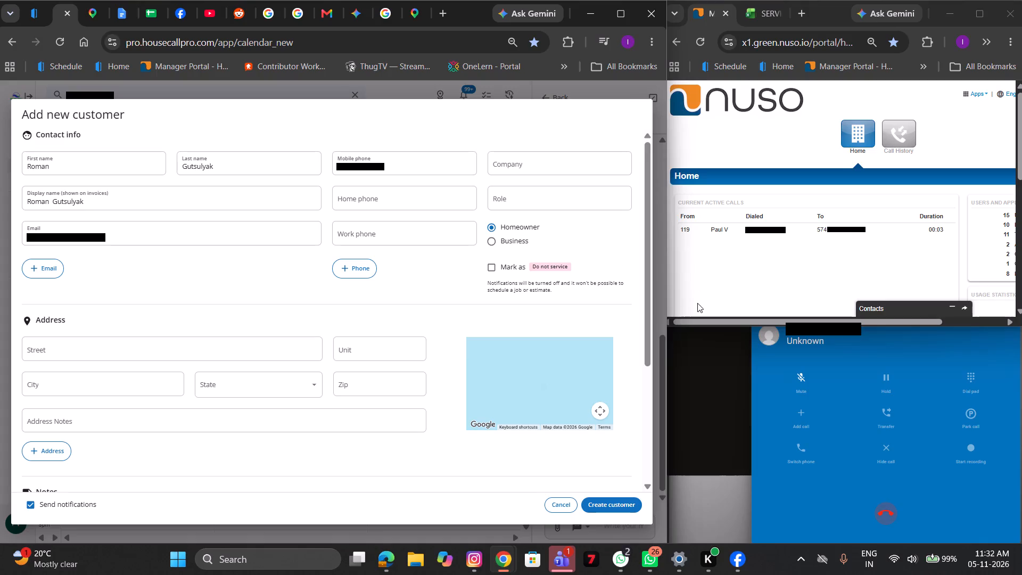
pyautogui.click(846, 341)
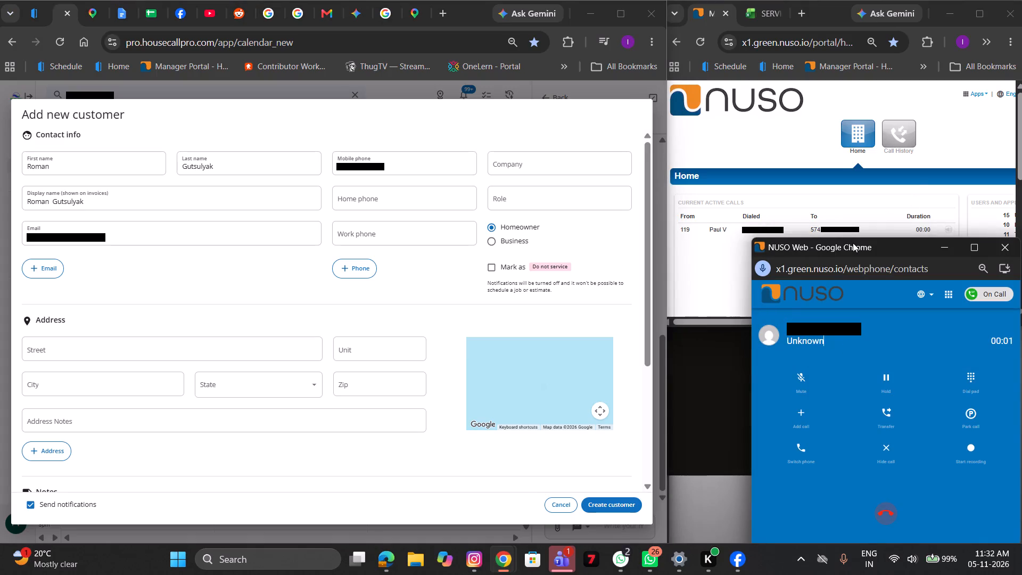
pyautogui.click(853, 243)
pyautogui.click(854, 241)
pyautogui.moveTo(854, 241); pyautogui.dragTo(848, 254)
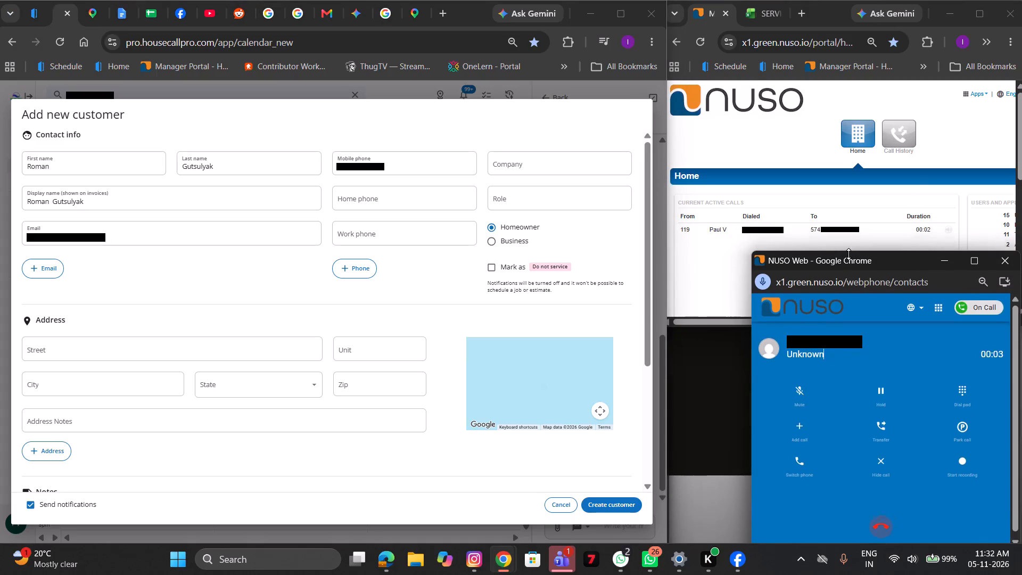
pyautogui.moveTo(848, 254); pyautogui.dragTo(847, 262)
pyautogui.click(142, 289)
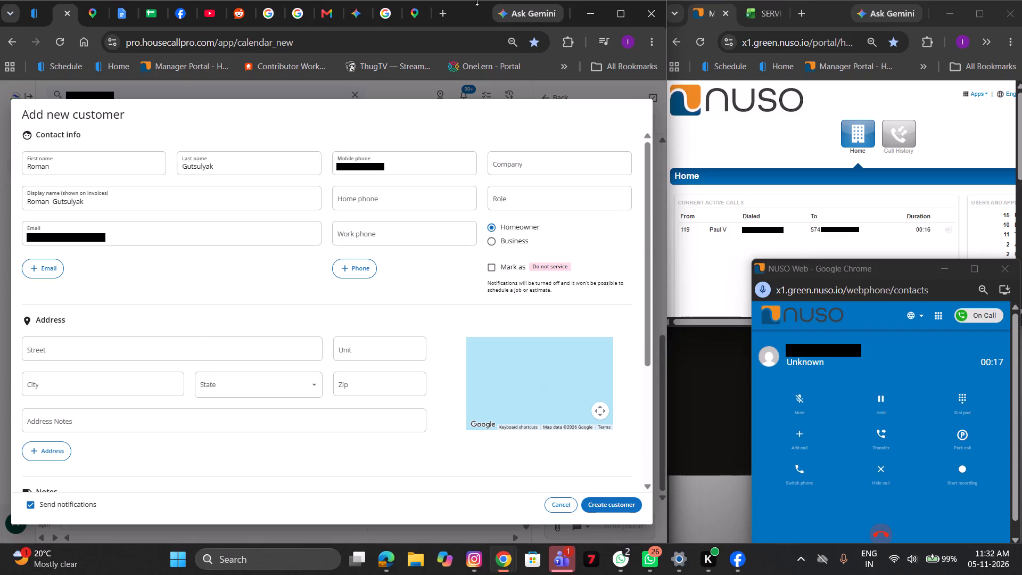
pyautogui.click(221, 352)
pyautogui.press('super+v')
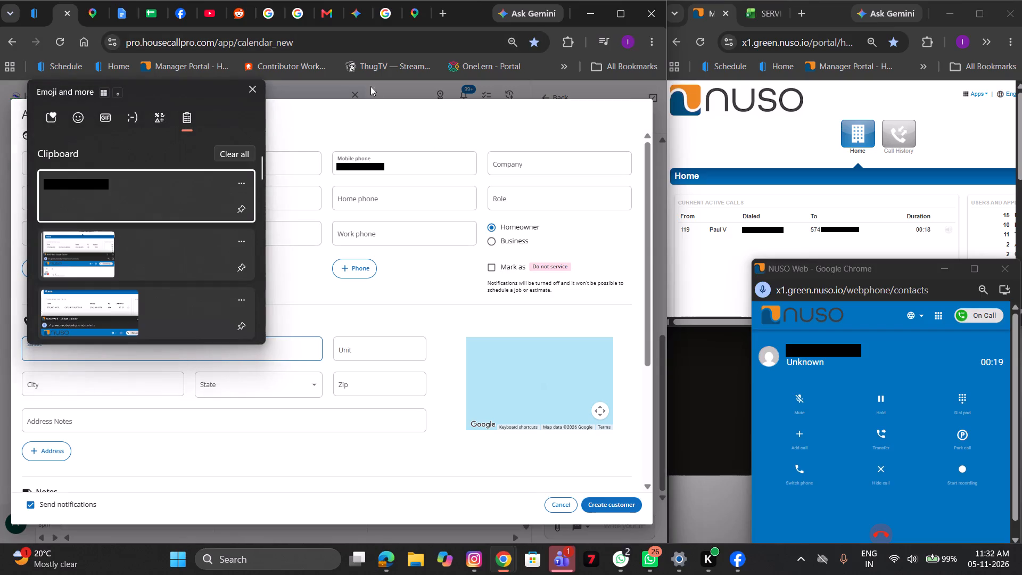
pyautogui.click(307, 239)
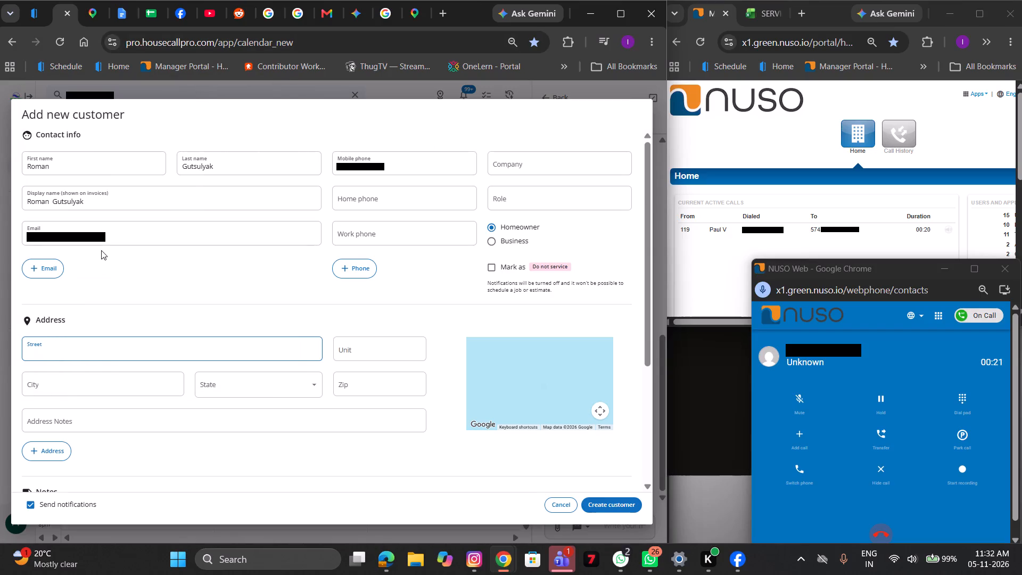
# Correct the customer's email address by inserting the missing letter.
pyautogui.click(63, 237)
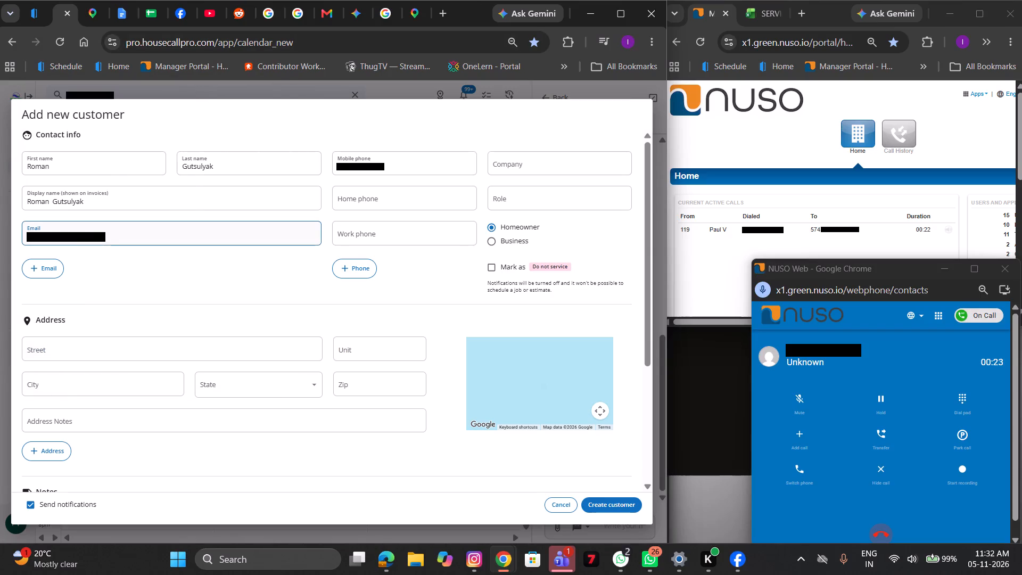
pyautogui.click(61, 237)
pyautogui.press('f')
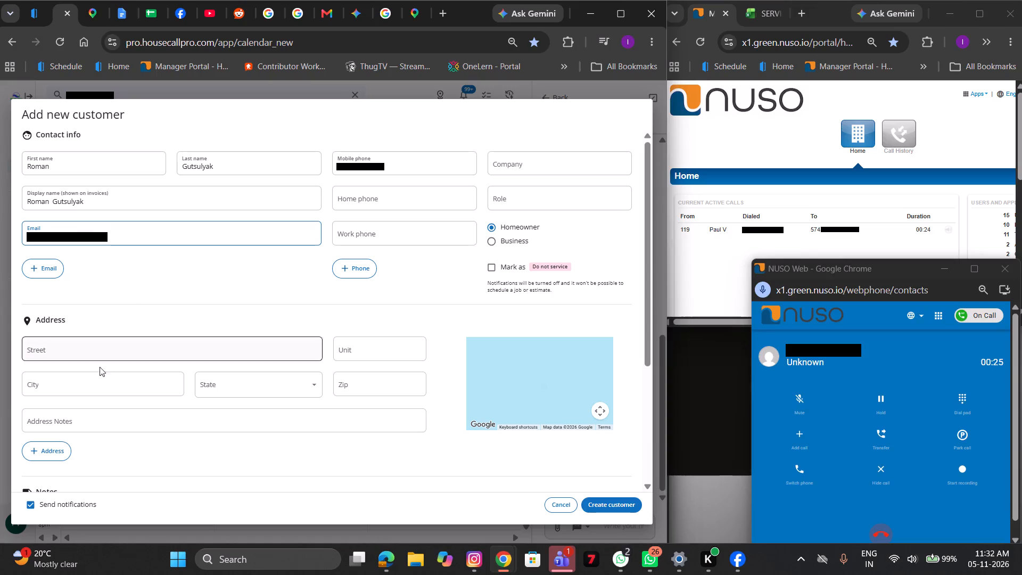
# Fill in the customer's address from the Round Lake Beach entry in the clipboard history, using the suggested address match.
pyautogui.click(102, 358)
pyautogui.press('super+v')
pyautogui.scroll(-1, 140, 286)
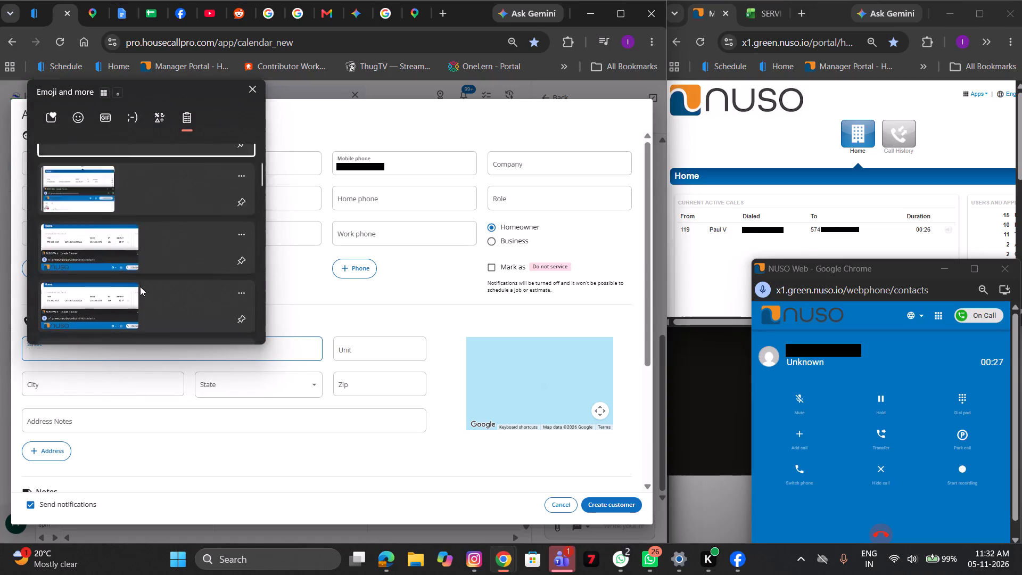
pyautogui.scroll(-3, 140, 286)
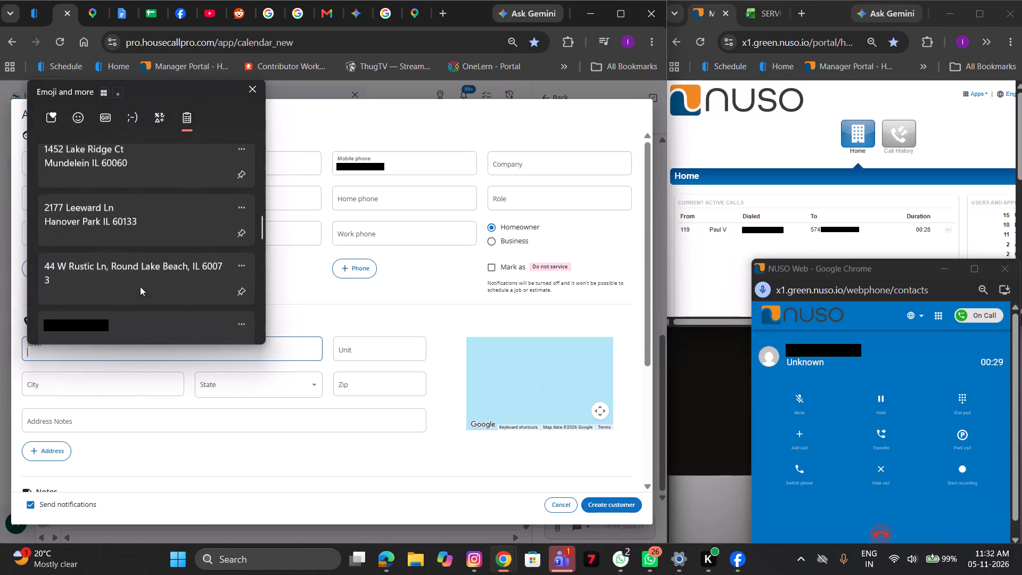
pyautogui.scroll(-1, 140, 286)
pyautogui.click(175, 252)
pyautogui.hotkey('ctrl', 'v')
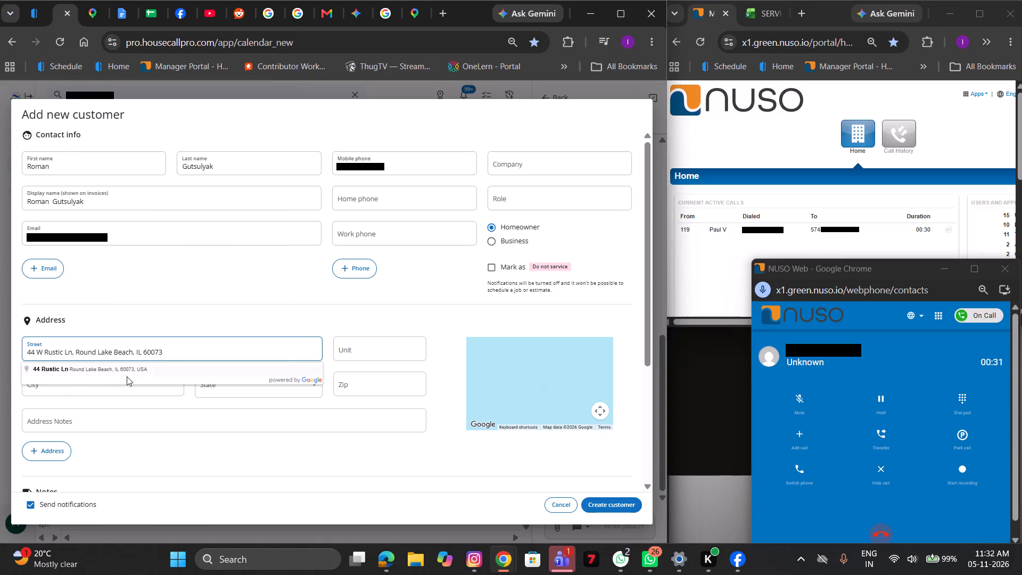
pyautogui.click(127, 369)
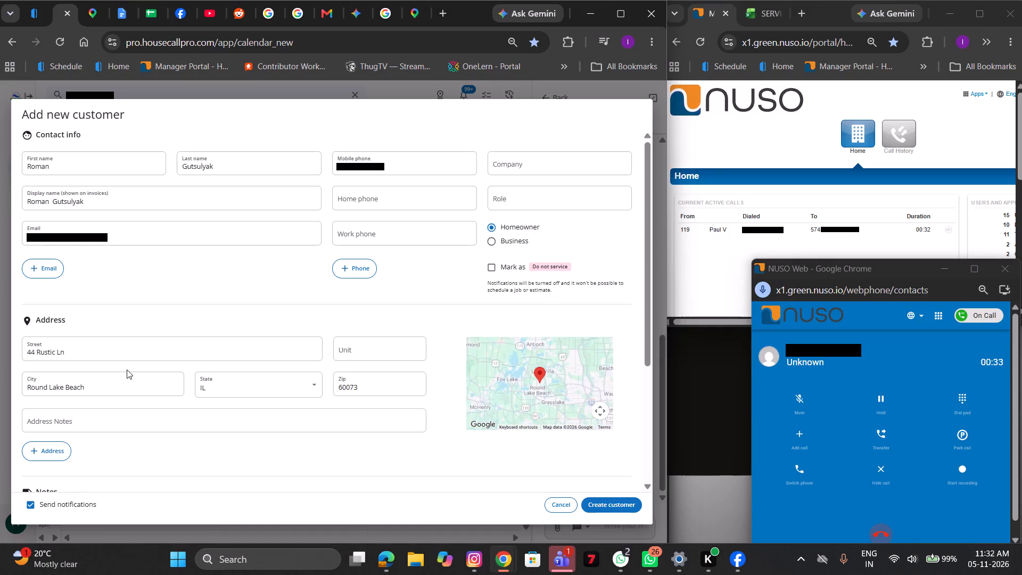
pyautogui.click(37, 349)
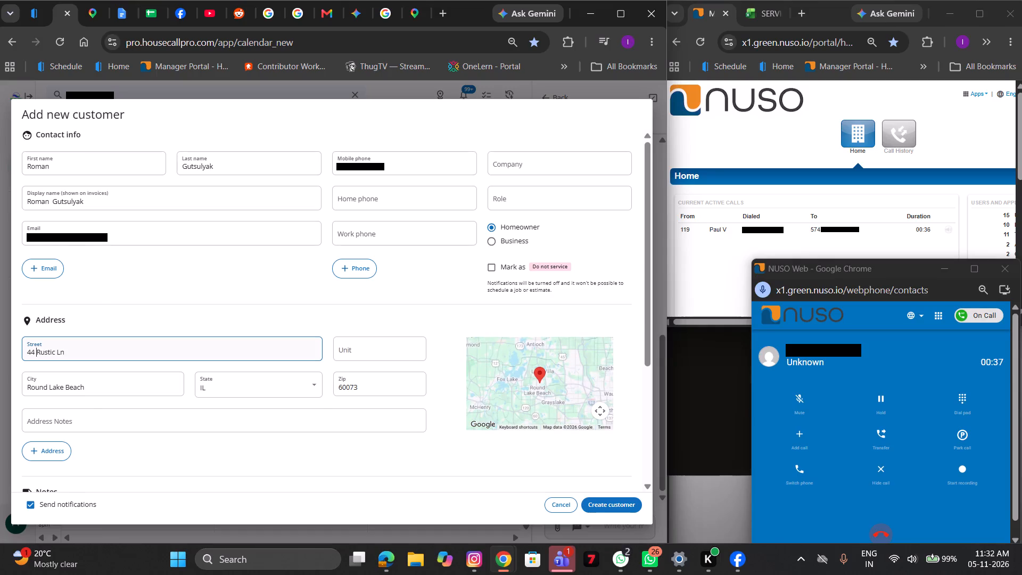
pyautogui.click(245, 328)
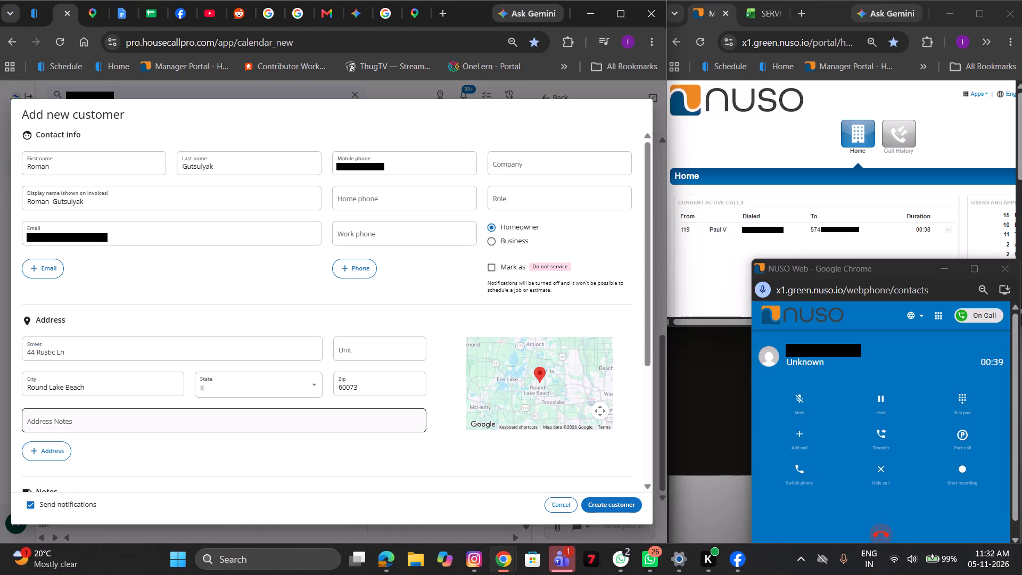
# Enter "1400sq ft 1 furnace" in the customer's address notes.
pyautogui.doubleClick(129, 412)
pyautogui.write('14')
pyautogui.write('00sq ft 1 u')
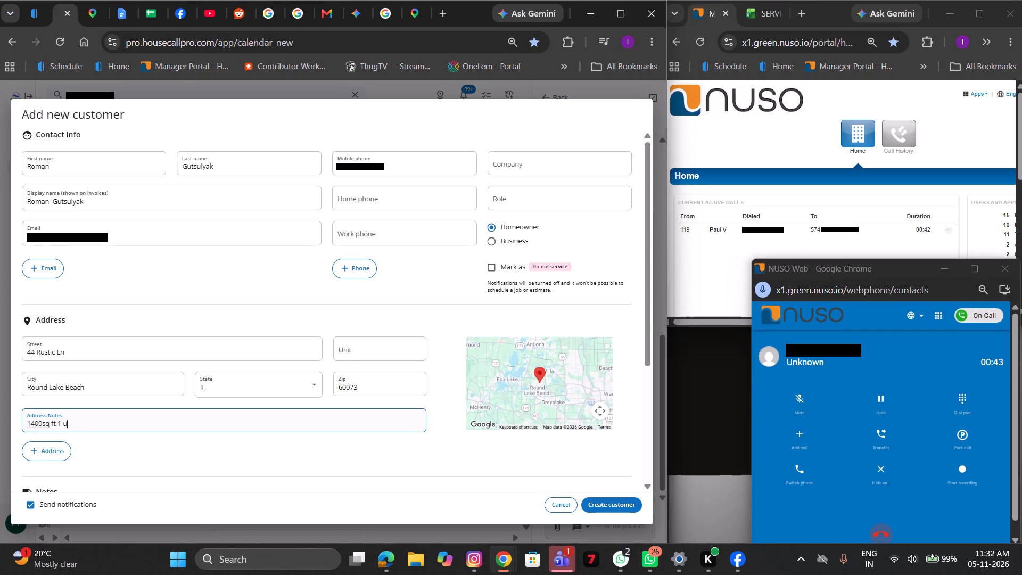
pyautogui.press('BackSpace')
pyautogui.write('furnace')
# Add the customer tag Google to the new customer record.
pyautogui.scroll(-4, 129, 412)
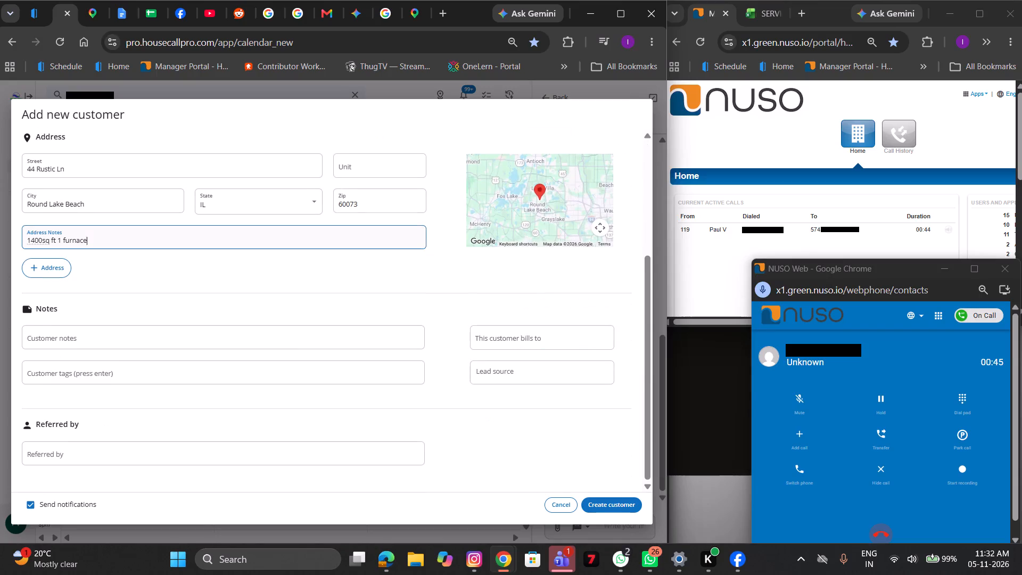
pyautogui.click(175, 372)
pyautogui.write('Google')
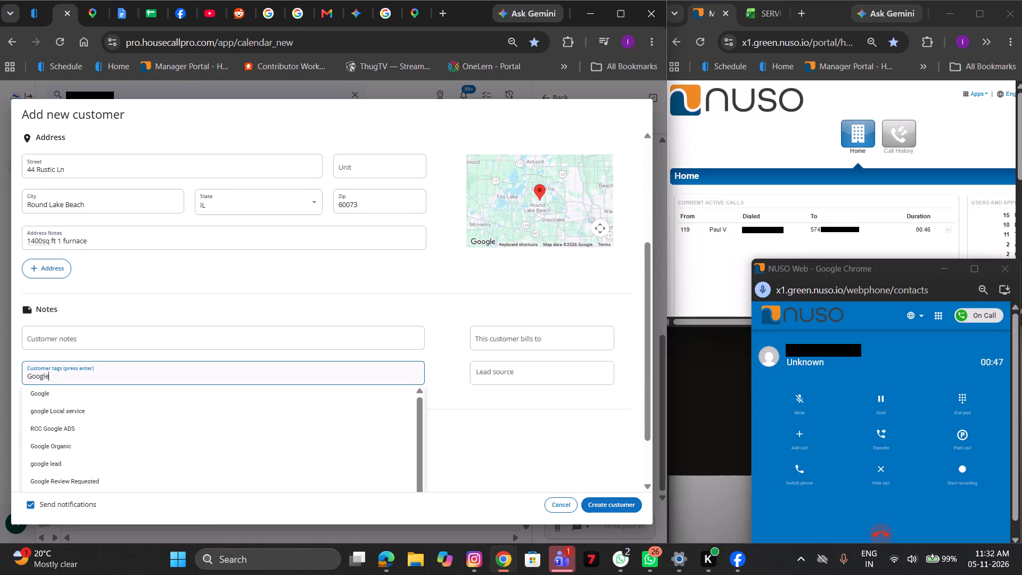
pyautogui.click(169, 381)
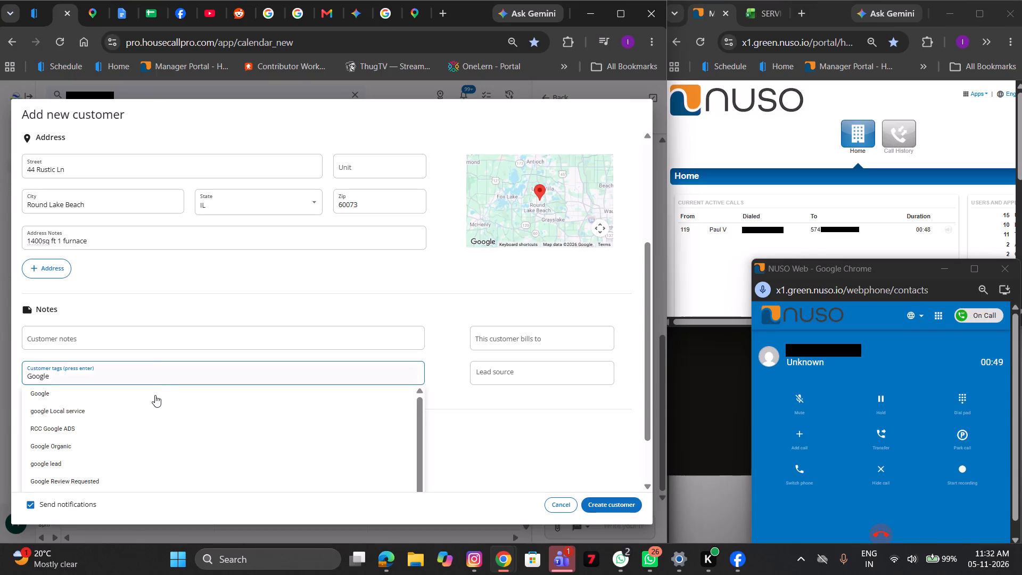
pyautogui.click(155, 395)
# Create the customer and decline the browser's offer to save the address.
pyautogui.click(629, 500)
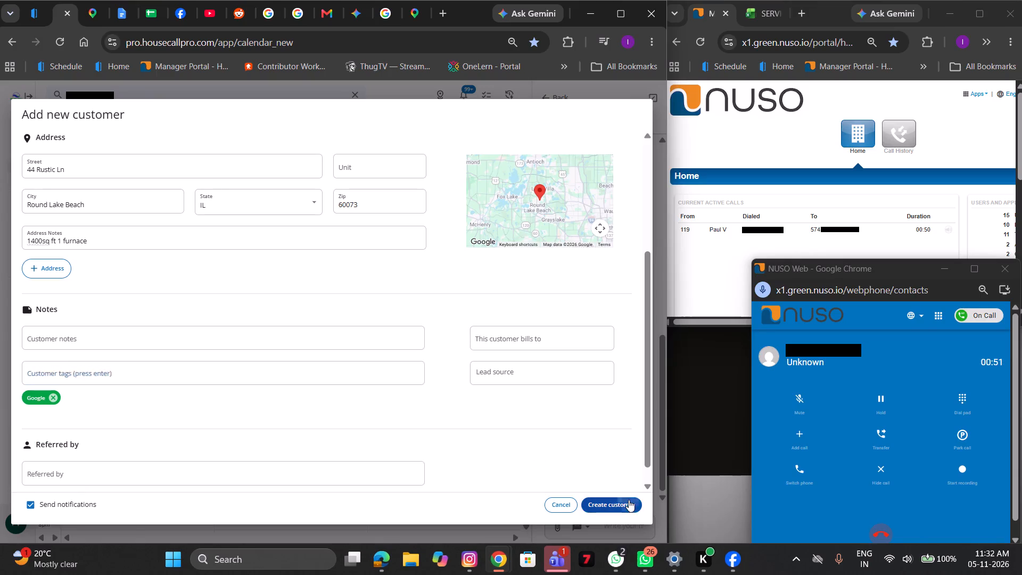
pyautogui.click(503, 302)
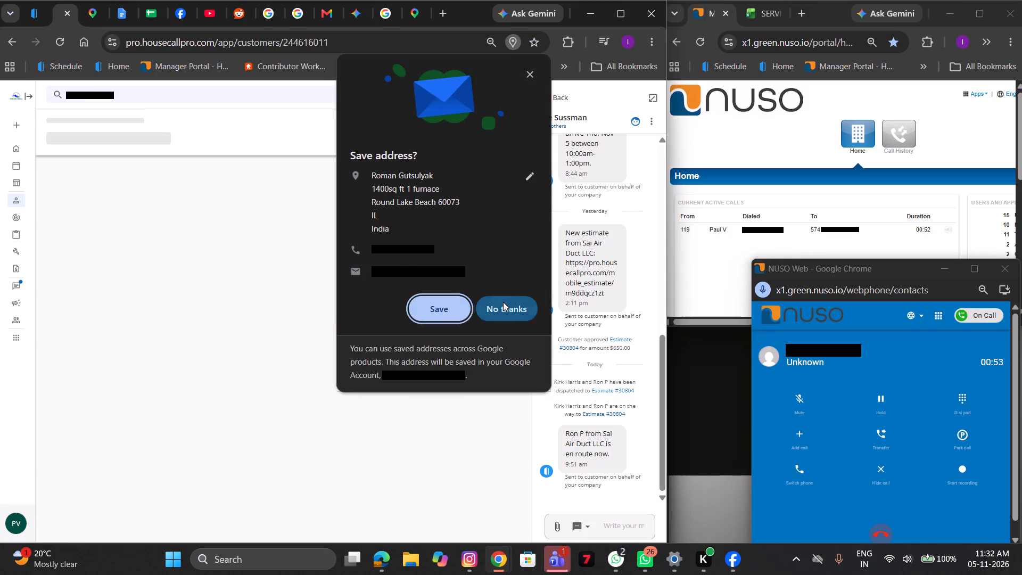
# Close the open customer conversation and the messaging pane.
pyautogui.click(545, 93)
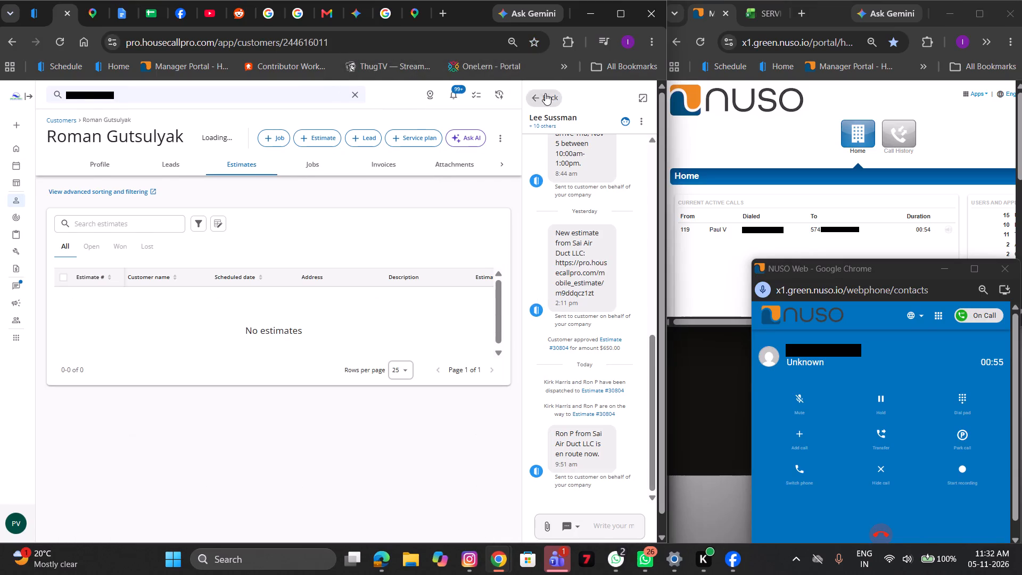
pyautogui.click(645, 92)
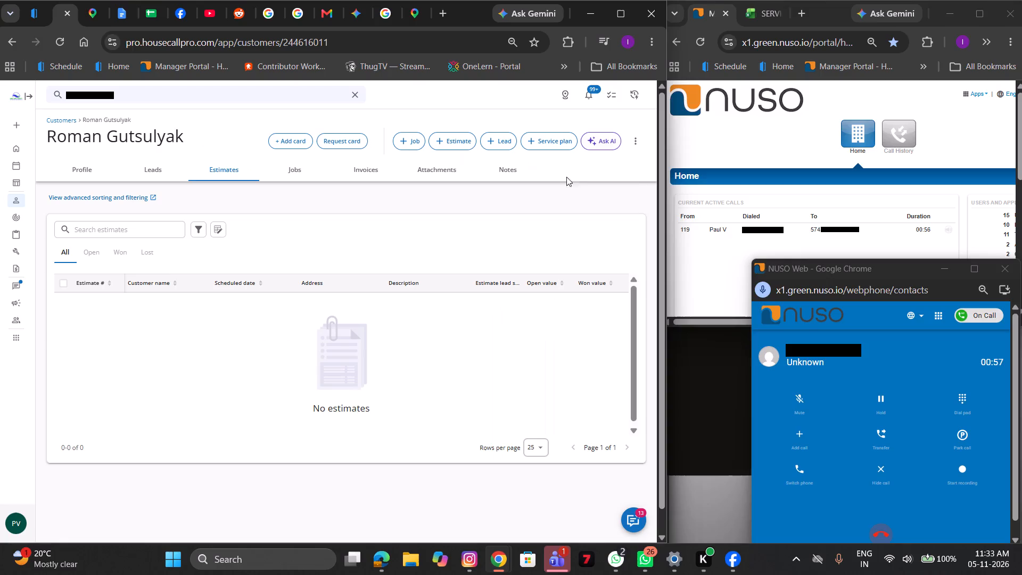
# Create a new estimate for the customer from scratch with the $498.00 Air Duct Cleaning service.
pyautogui.click(470, 144)
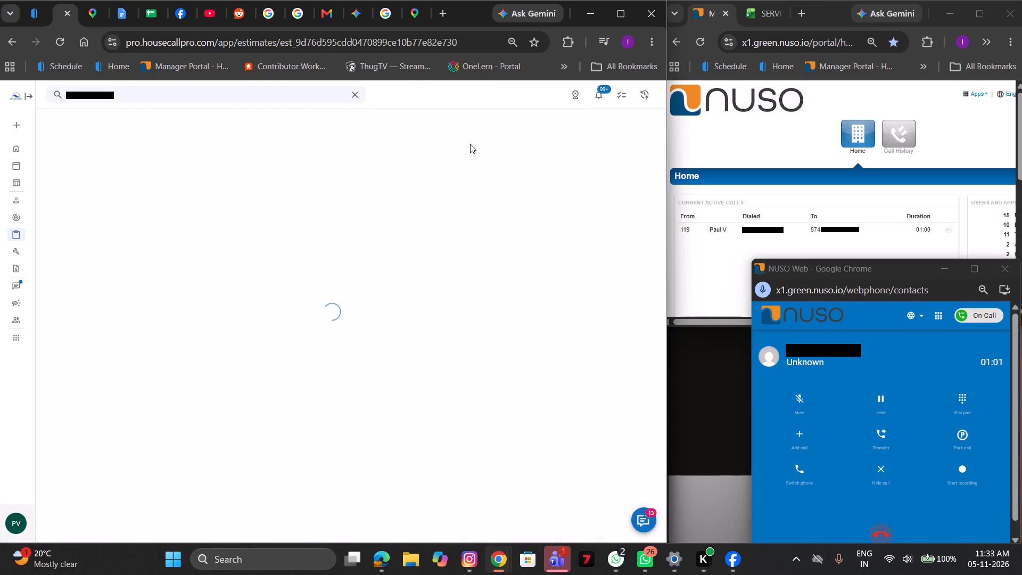
pyautogui.scroll(-1, 439, 323)
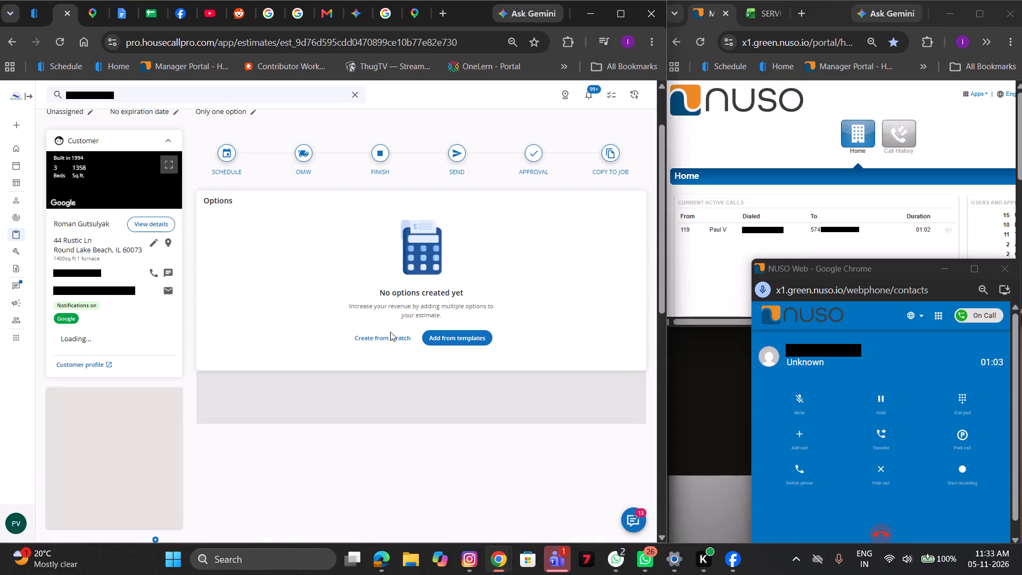
pyautogui.click(388, 339)
pyautogui.click(313, 376)
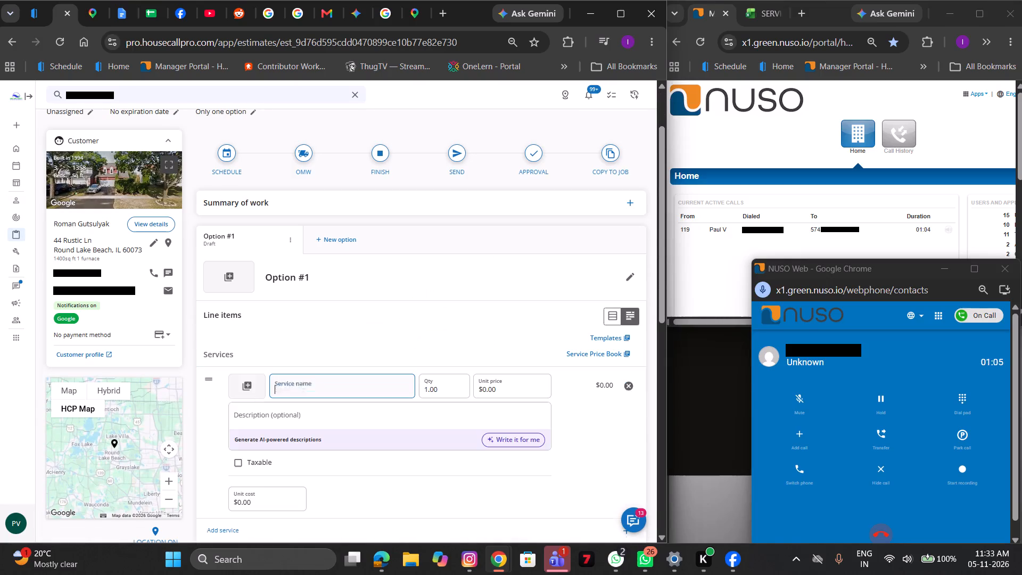
pyautogui.write('air duct cleaning')
pyautogui.scroll(-1, 313, 376)
pyautogui.click(313, 422)
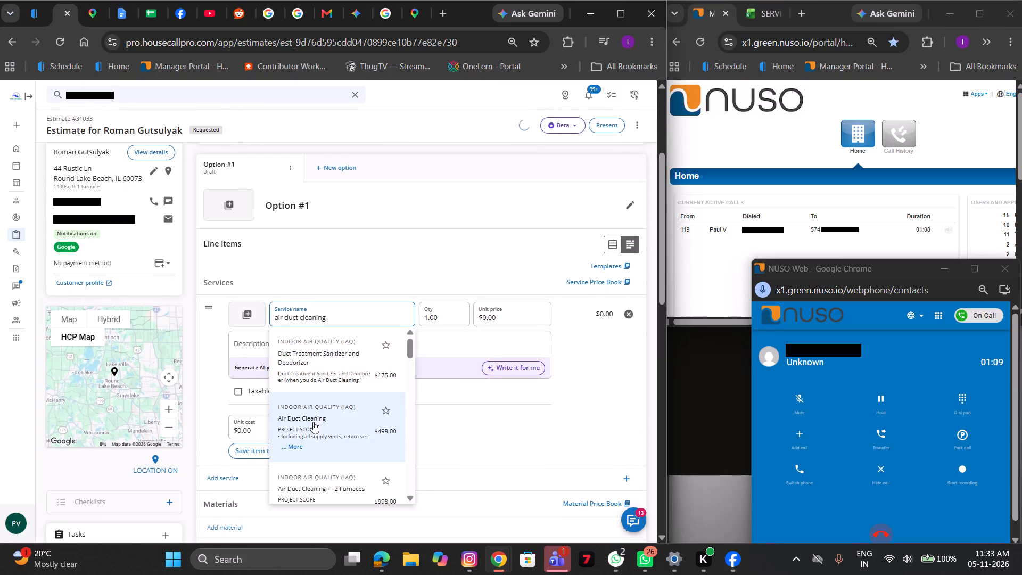
# Add the line "FREE Duct Treatment & Deodorizer" at the end of the description's Project Scope section, followed by a blank line.
pyautogui.click(352, 375)
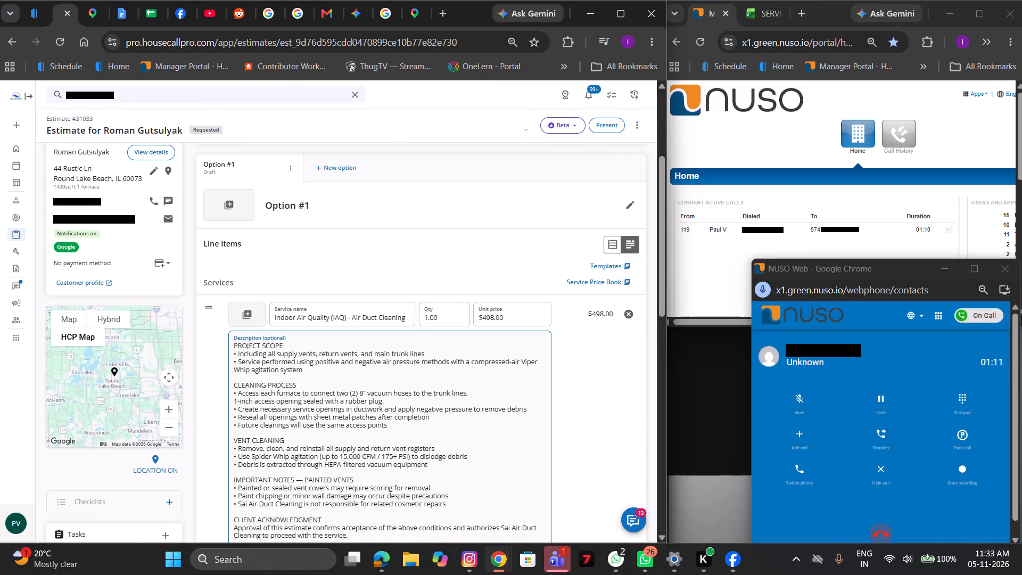
pyautogui.write('**')
pyautogui.press('BackSpace')
pyautogui.press('BackSpace')
pyautogui.write('FREE Duct Treatment & Deodorizer')
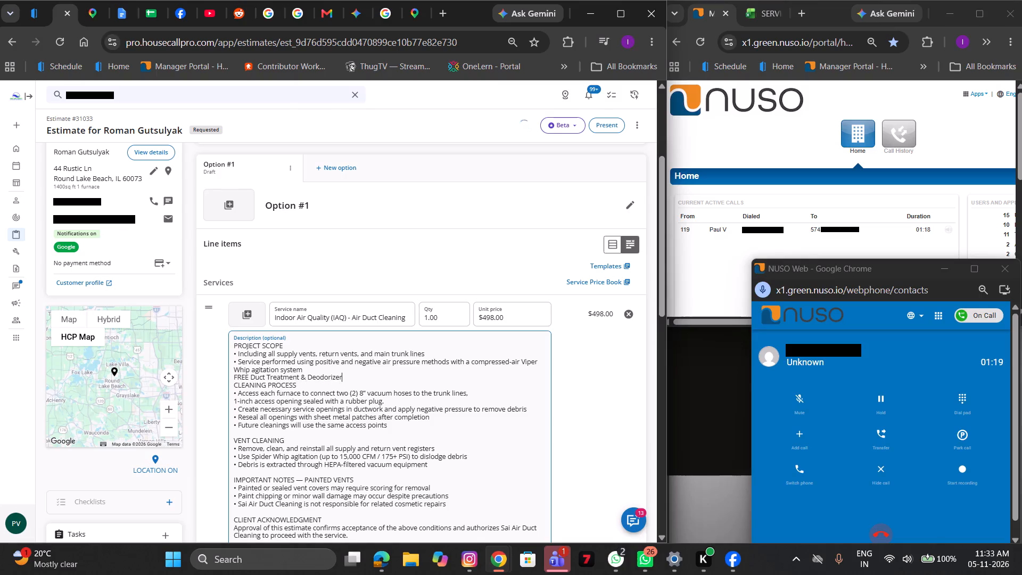
pyautogui.scroll(-1, 352, 375)
pyautogui.hotkey('shift', 'Return')
# Apply a dollar-amount discount of $148.00 to the estimate.
pyautogui.scroll(-1, 352, 375)
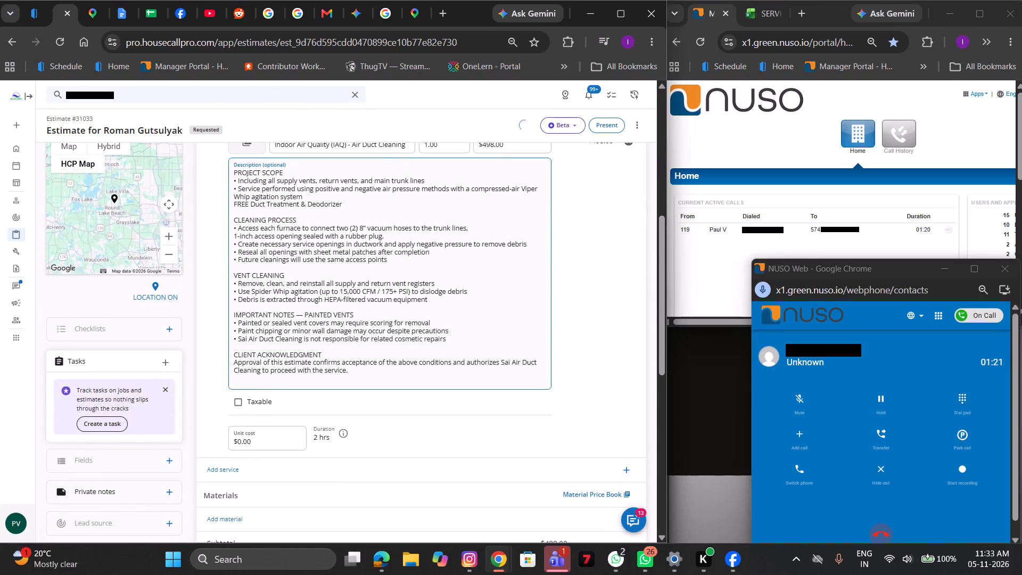
pyautogui.scroll(-1, 352, 375)
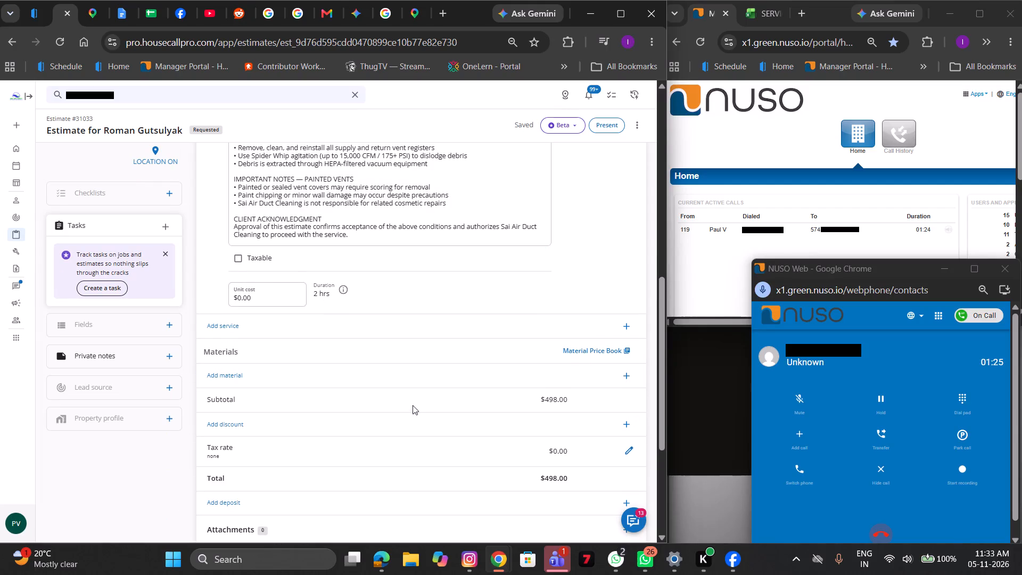
pyautogui.click(412, 432)
pyautogui.click(414, 324)
pyautogui.press('1')
pyautogui.write('48')
pyautogui.click(431, 357)
pyautogui.click(439, 357)
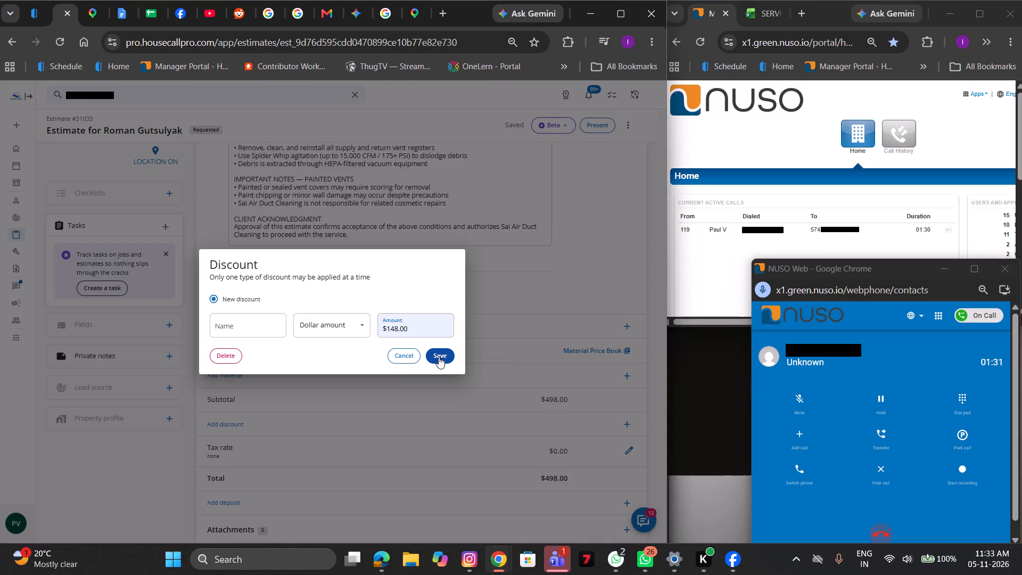
# Present the estimate and send it to the customer.
pyautogui.scroll(7, 439, 357)
pyautogui.click(613, 148)
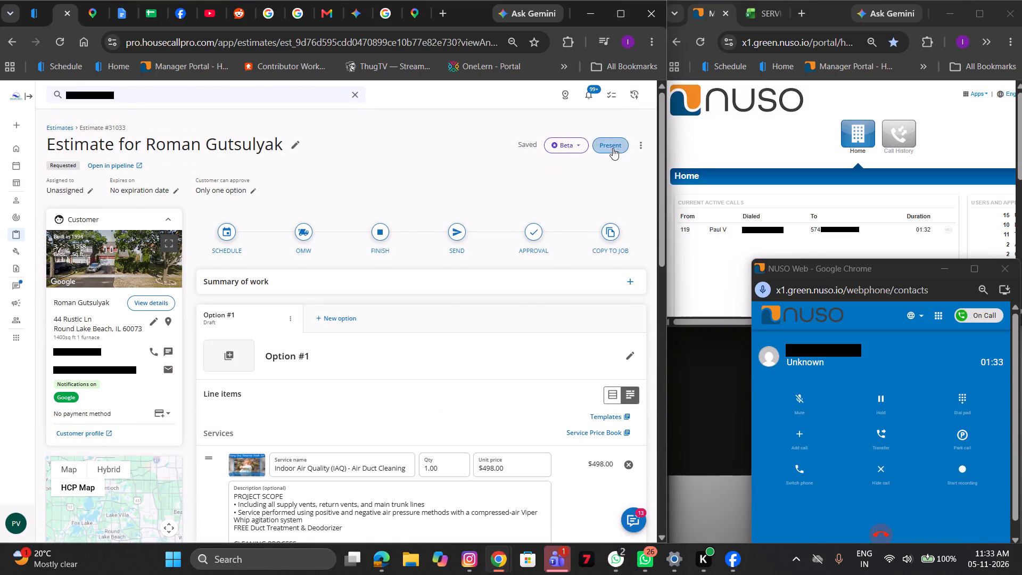
pyautogui.click(638, 93)
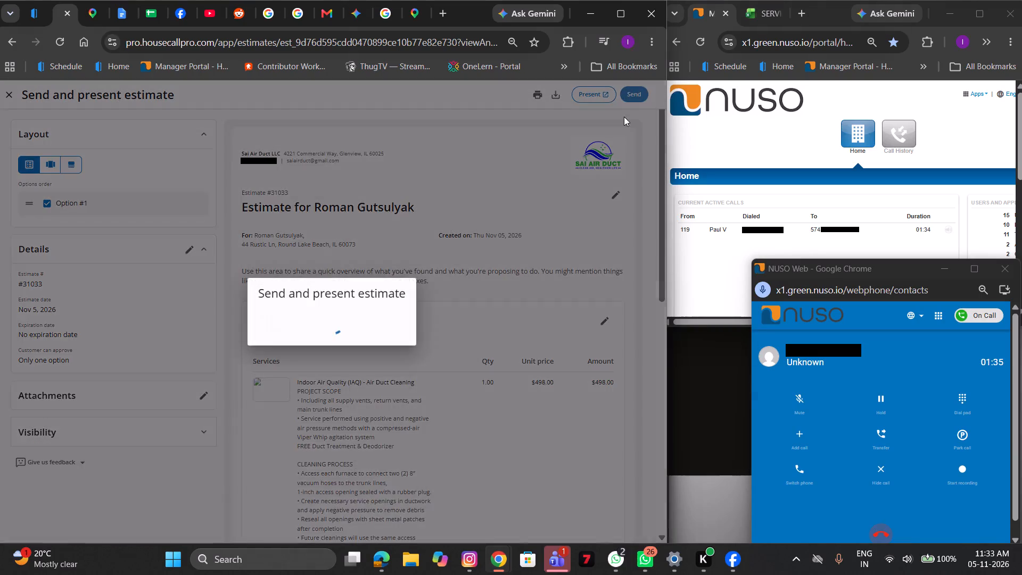
pyautogui.click(440, 496)
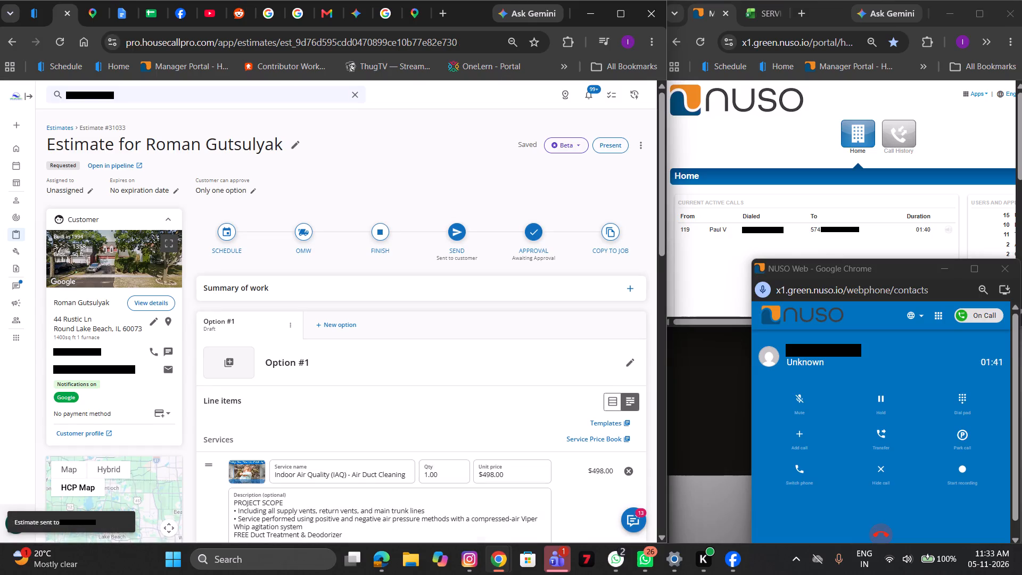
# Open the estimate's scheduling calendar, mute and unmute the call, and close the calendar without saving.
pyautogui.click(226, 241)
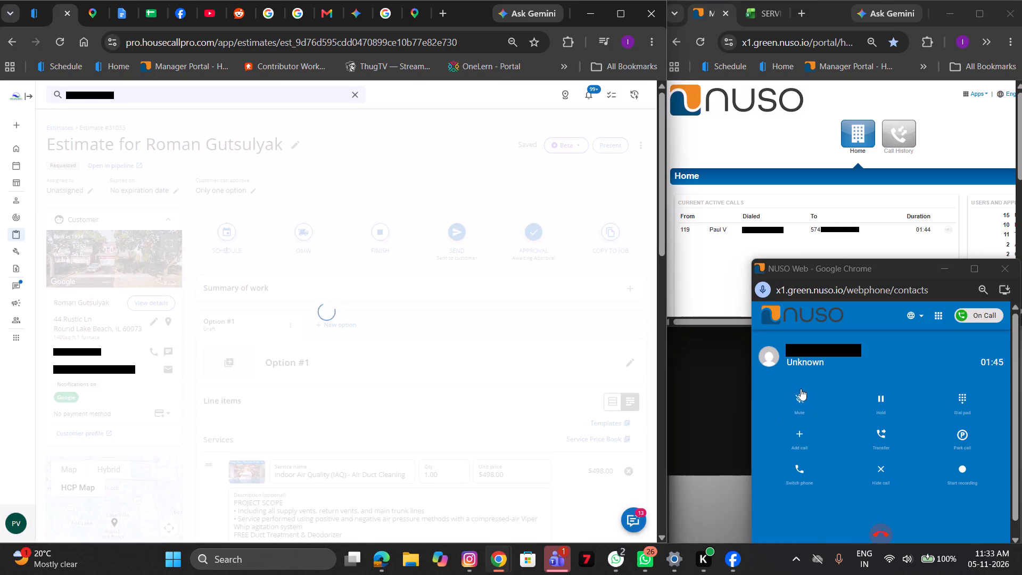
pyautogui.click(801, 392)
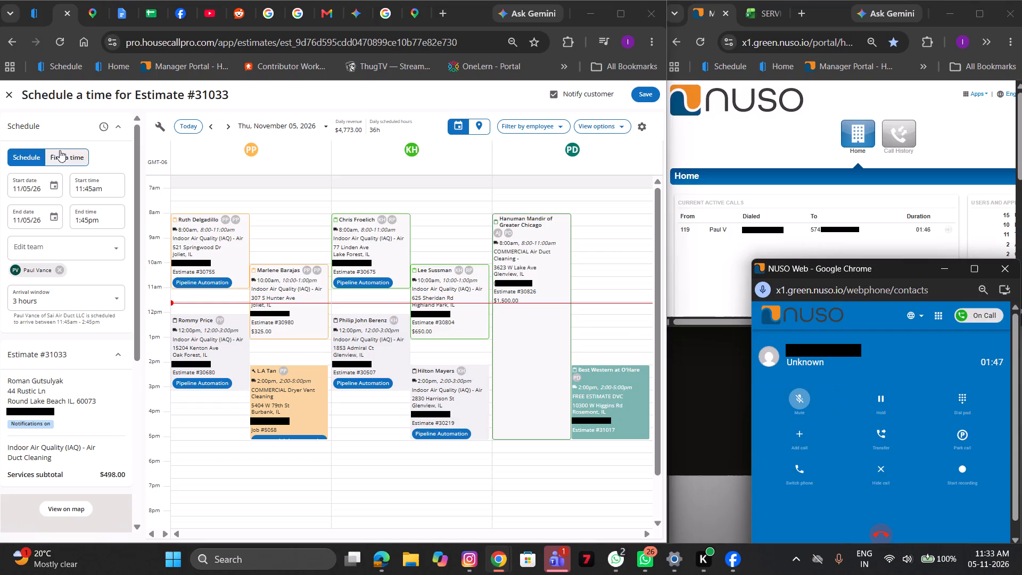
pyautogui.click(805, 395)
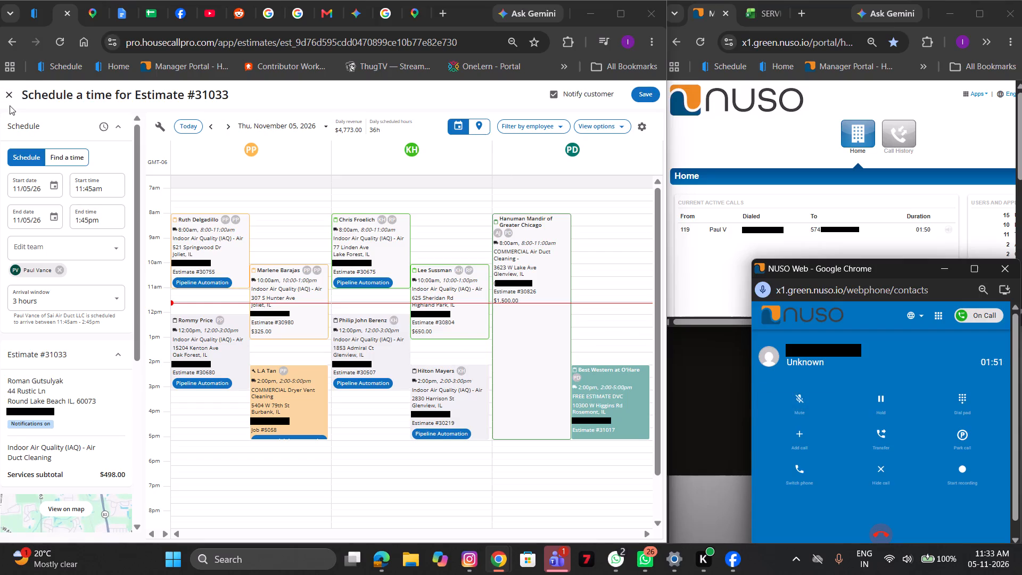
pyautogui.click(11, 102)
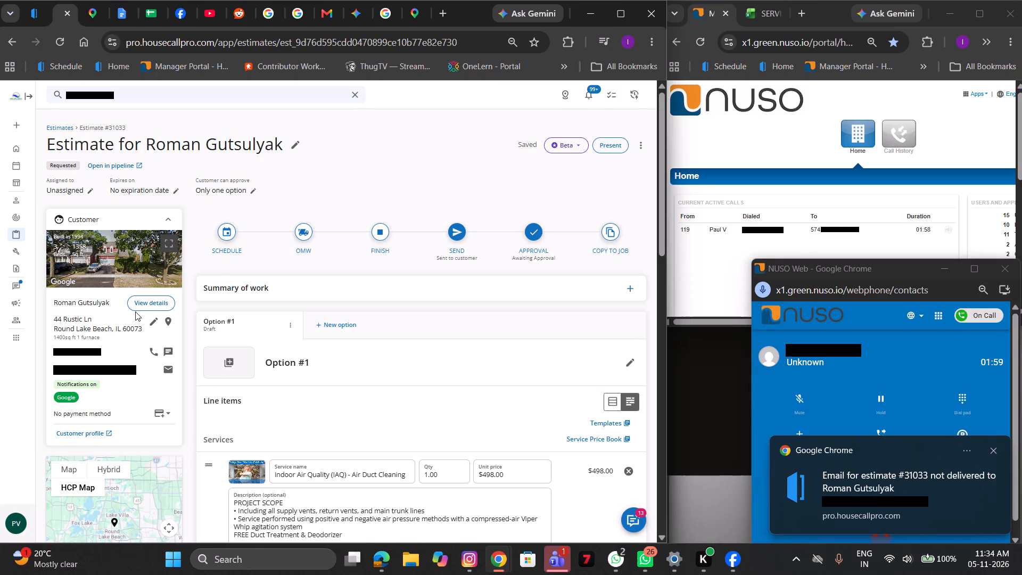
# Copy the customer's email address, check the contact info in the customer details, and return to the estimate without changes.
pyautogui.tripleClick(109, 367)
pyautogui.hotkey('ctrl', 'c')
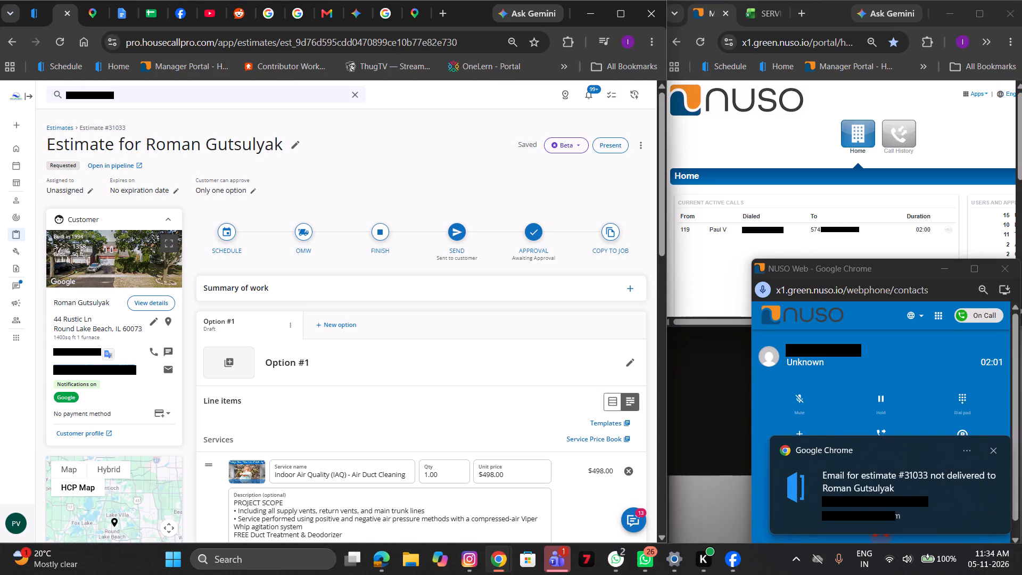
pyautogui.scroll(-6, 392, 366)
pyautogui.scroll(7, 392, 366)
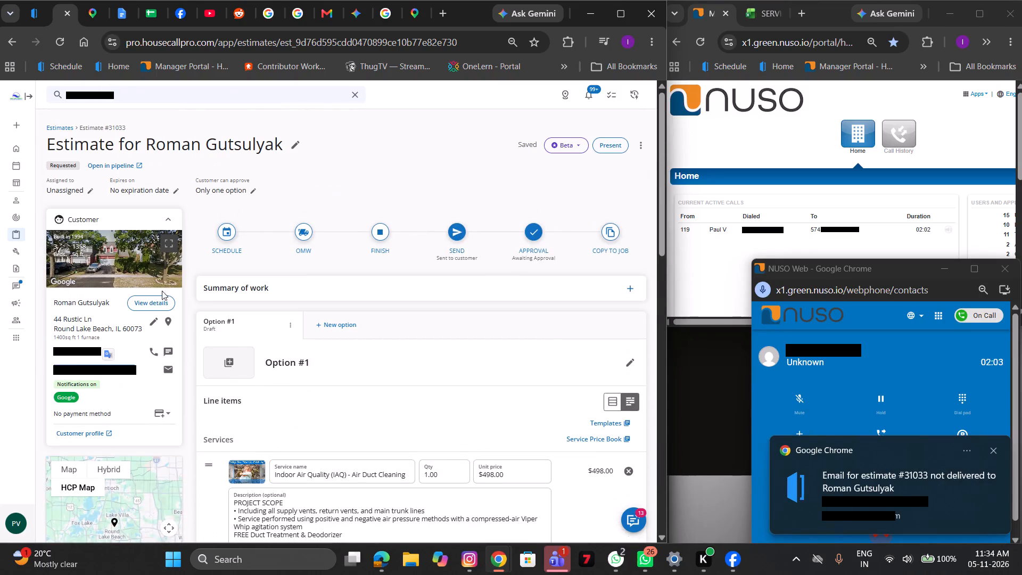
pyautogui.click(158, 300)
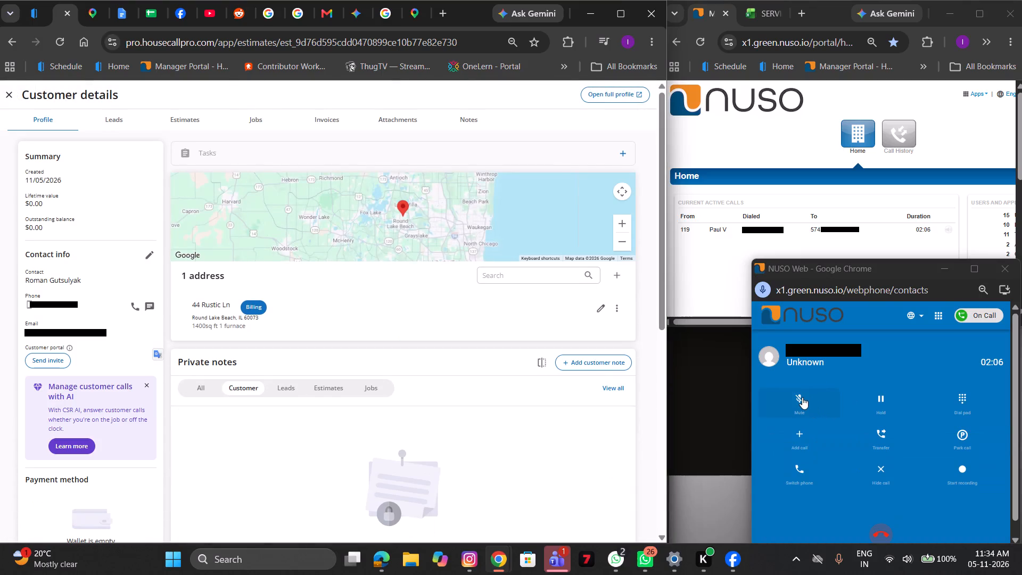
pyautogui.click(152, 259)
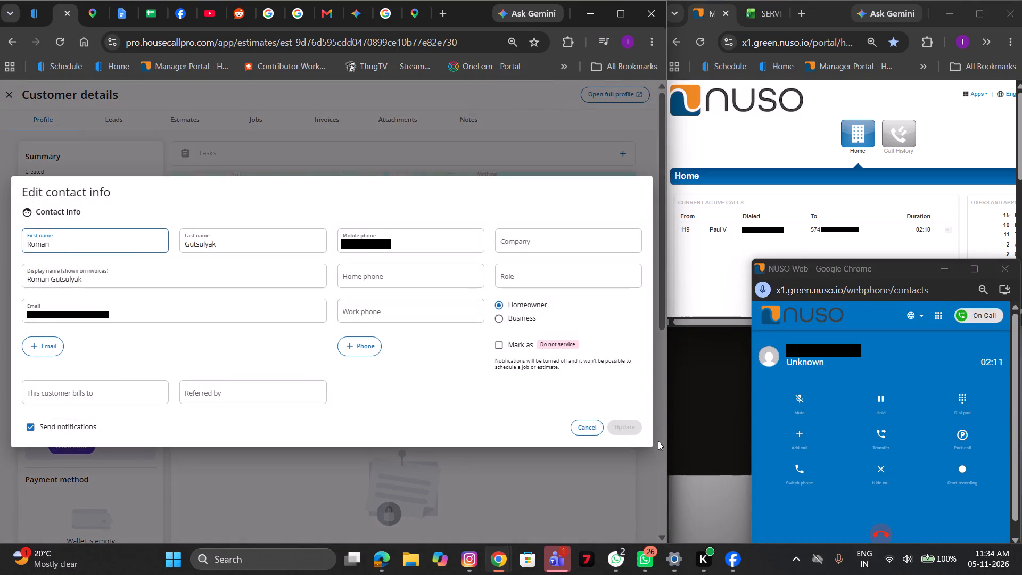
pyautogui.click(583, 429)
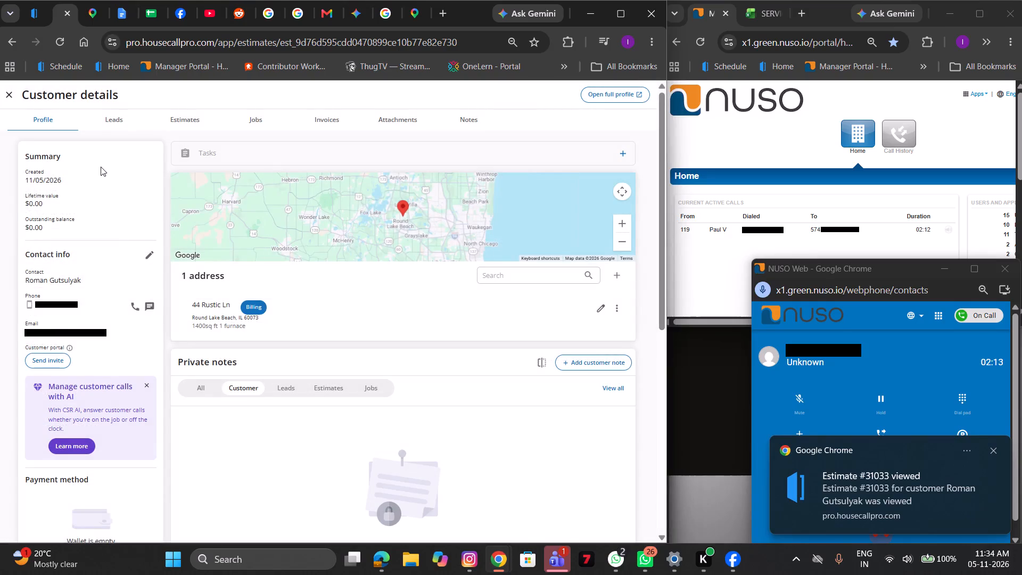
pyautogui.click(13, 100)
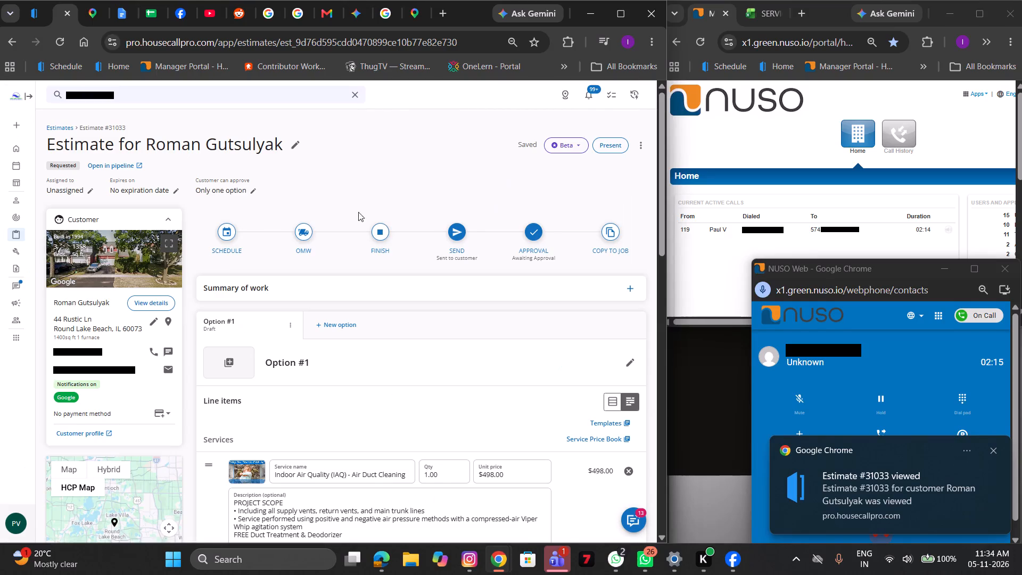
# Mute the call and place the estimate on Friday, November 13, 2026, at 12:00pm in technician PD's schedule.
pyautogui.click(228, 226)
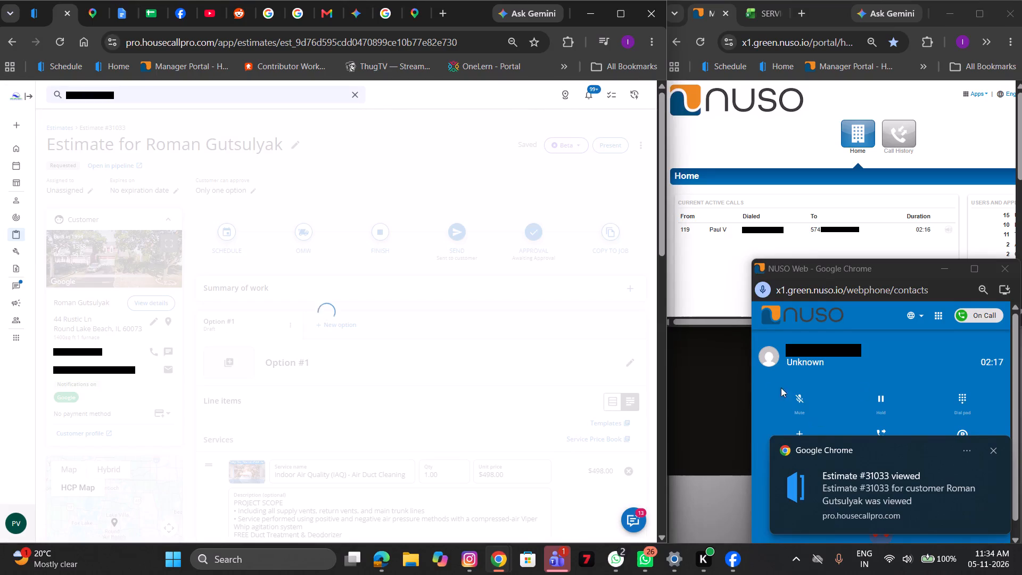
pyautogui.click(801, 401)
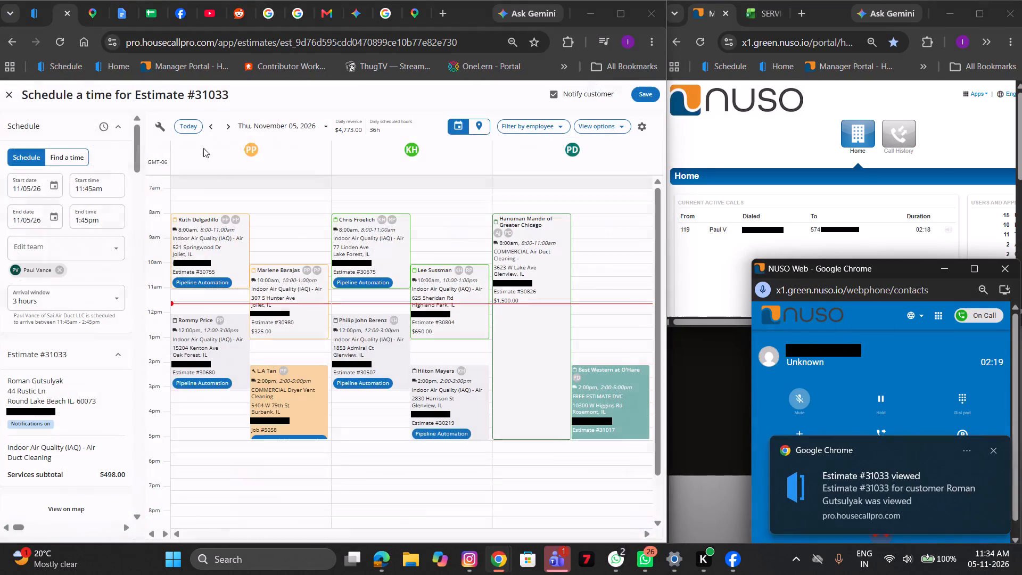
pyautogui.click(259, 132)
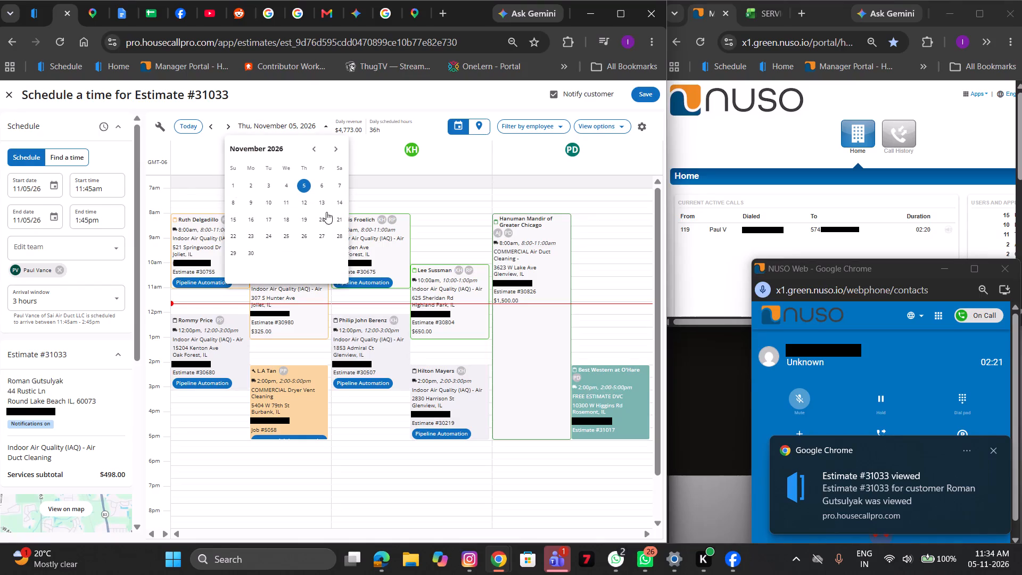
pyautogui.click(322, 206)
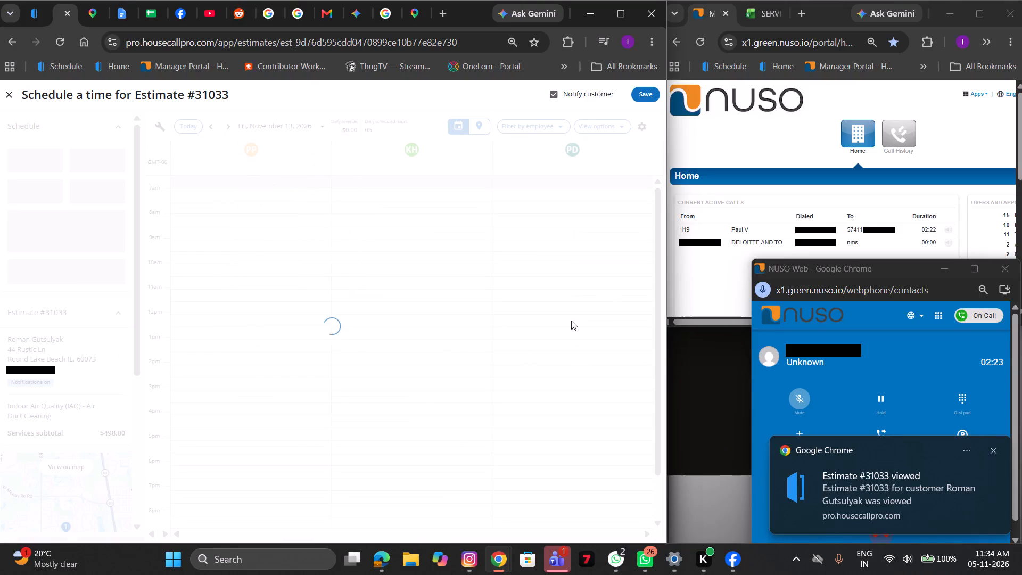
pyautogui.click(584, 346)
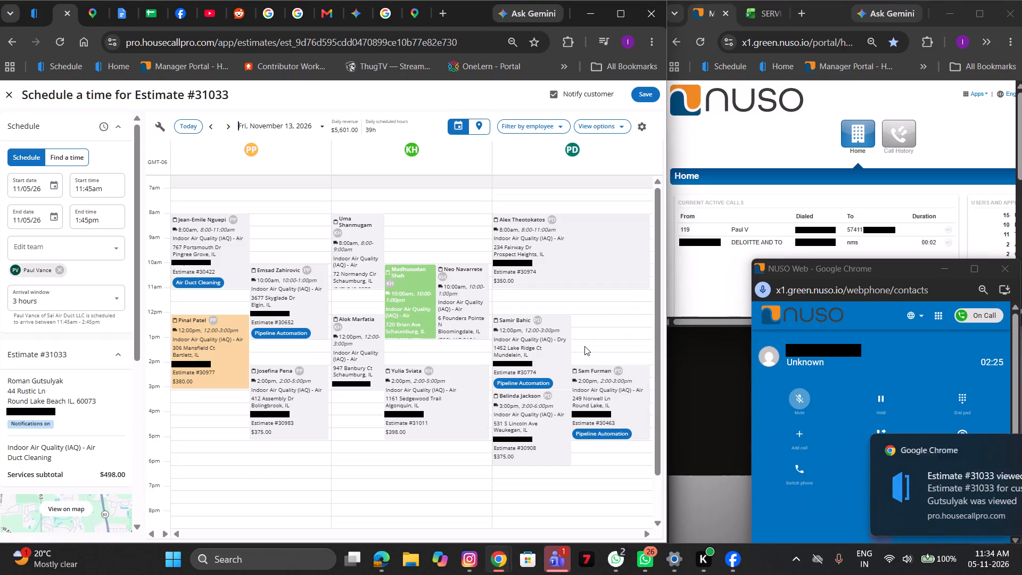
pyautogui.moveTo(566, 357); pyautogui.dragTo(574, 337)
pyautogui.moveTo(594, 348); pyautogui.dragTo(594, 340)
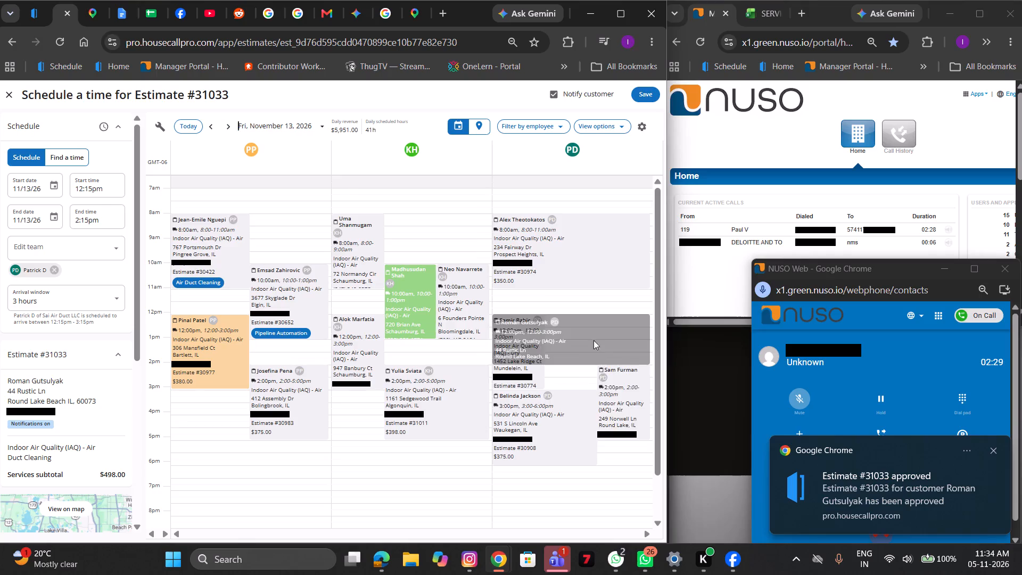
# Set the appointment's end time to 3:00pm, unmute the call, and save the schedule with customer notification left on.
pyautogui.click(593, 341)
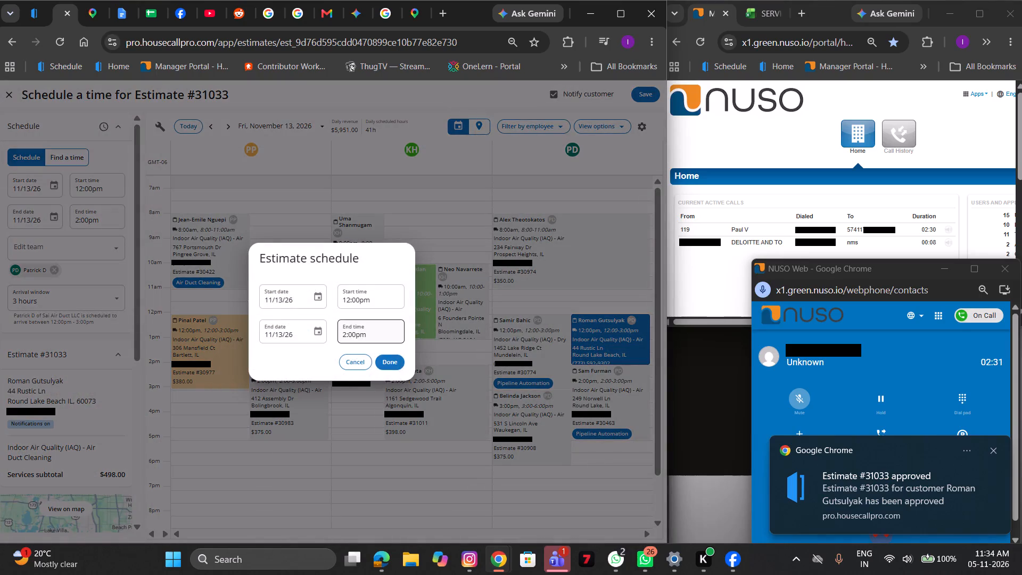
pyautogui.click(387, 332)
pyautogui.click(370, 394)
pyautogui.click(804, 397)
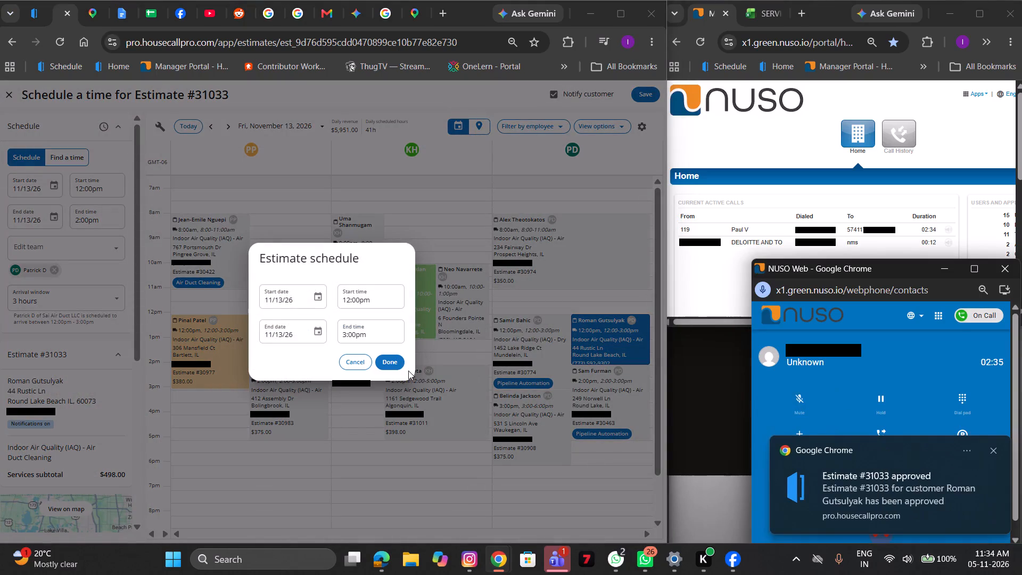
pyautogui.click(391, 363)
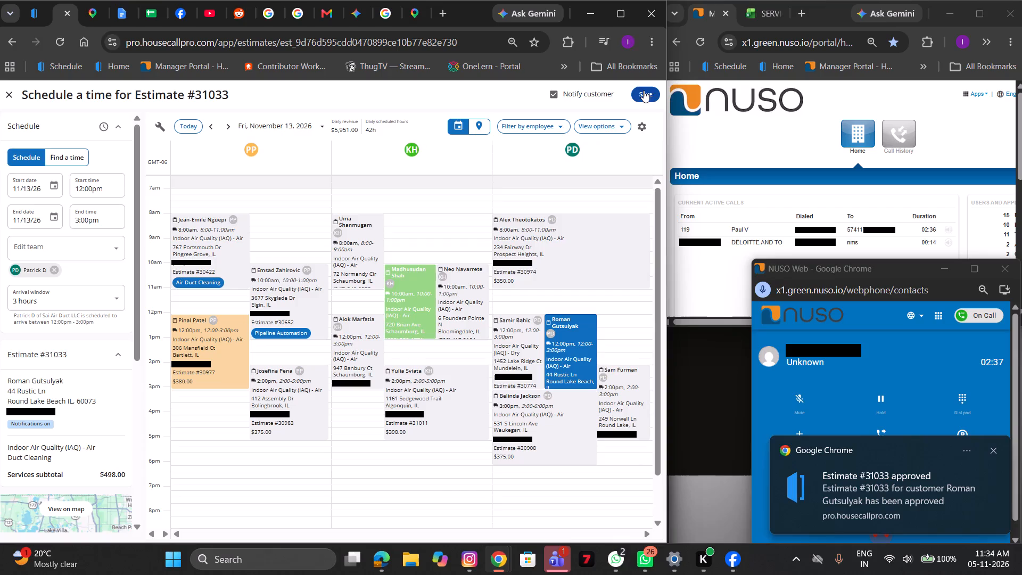
pyautogui.click(644, 91)
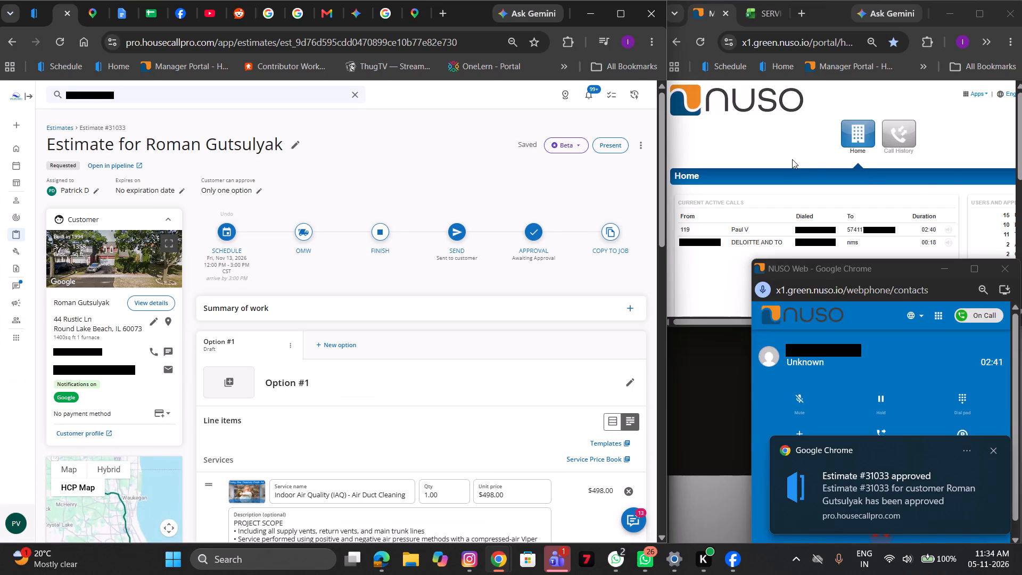
# Dismiss the incoming call notification without answering or rejecting the call.
pyautogui.click(784, 139)
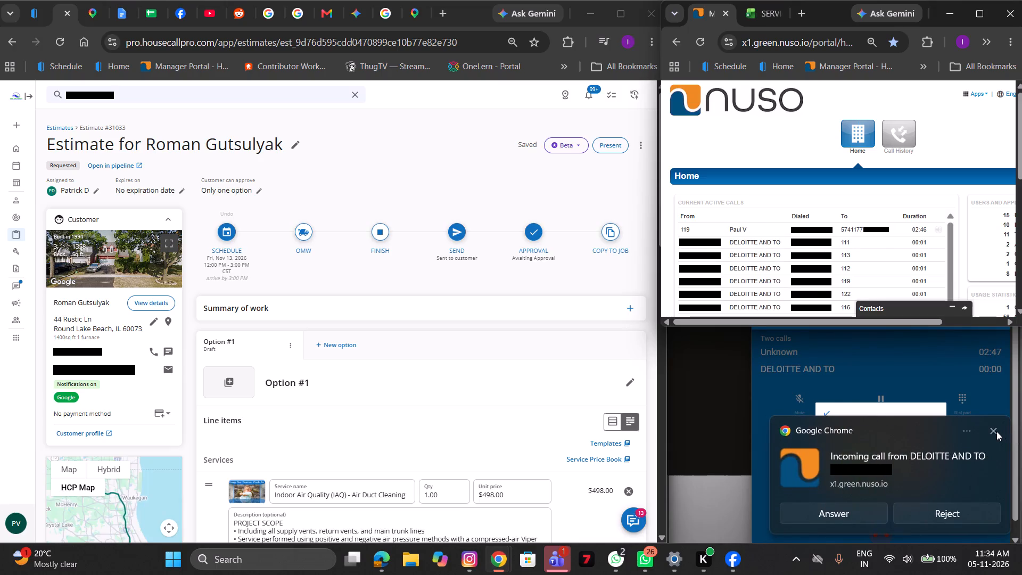
pyautogui.click(996, 431)
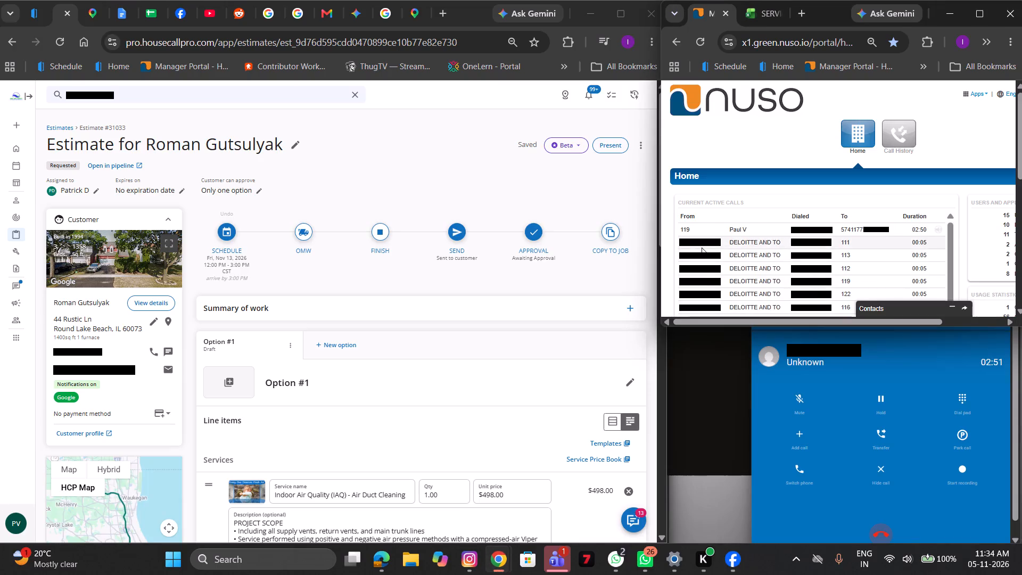
pyautogui.doubleClick(702, 248)
pyautogui.tripleClick(702, 248)
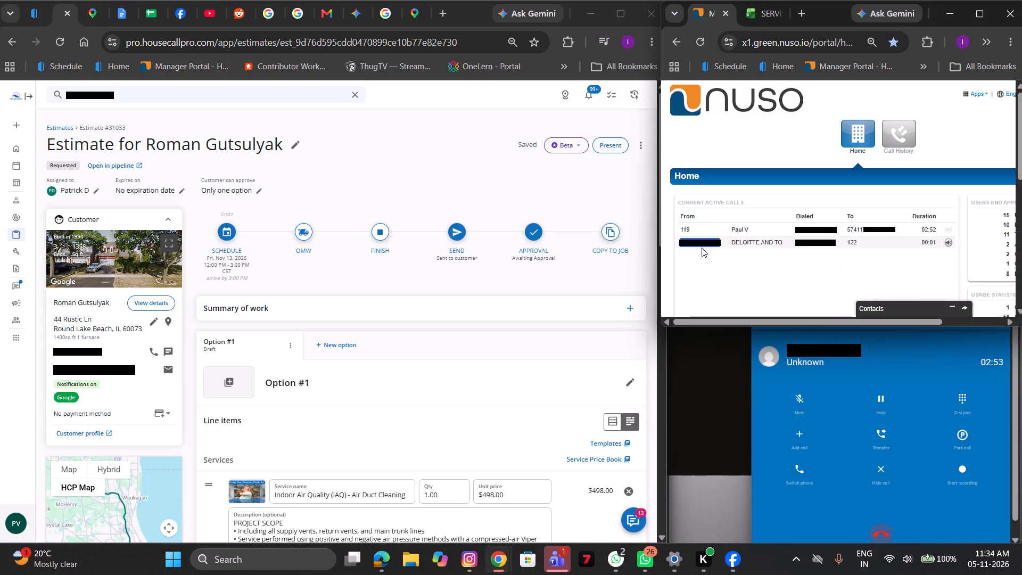
pyautogui.hotkey('ctrl', 'c')
pyautogui.click(358, 92)
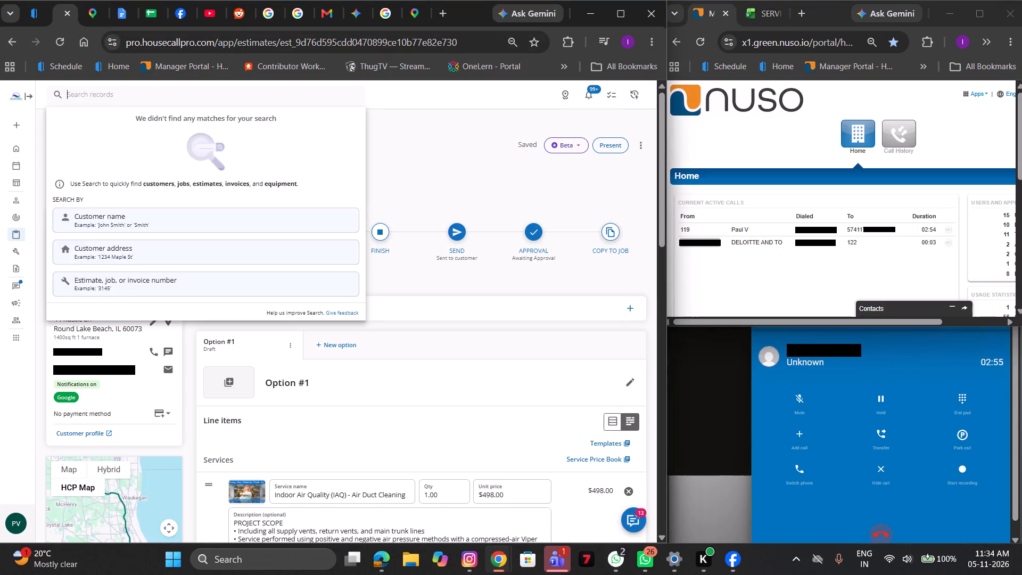
pyautogui.hotkey('ctrl', 'v')
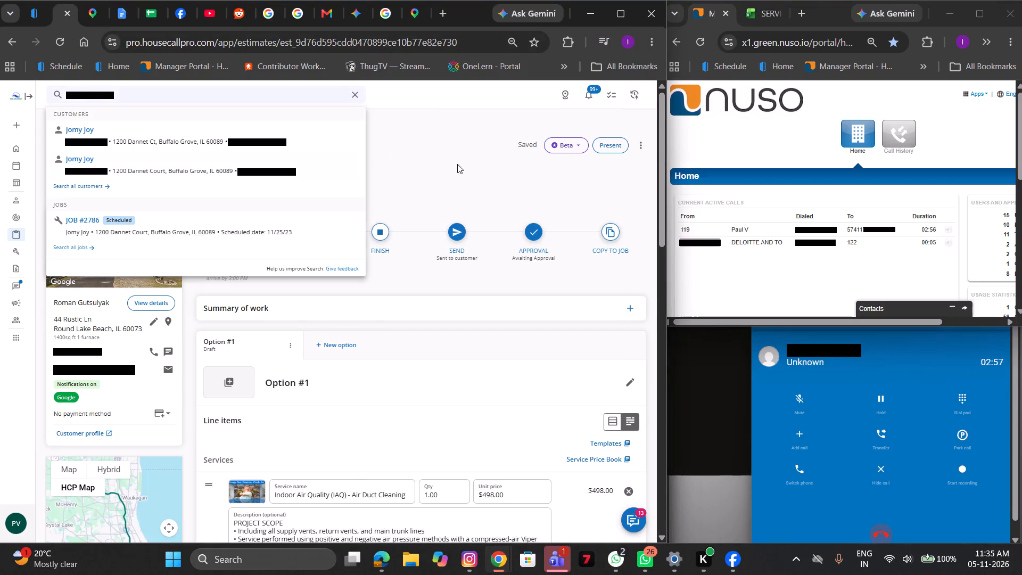
pyautogui.click(374, 160)
pyautogui.click(290, 100)
pyautogui.click(157, 227)
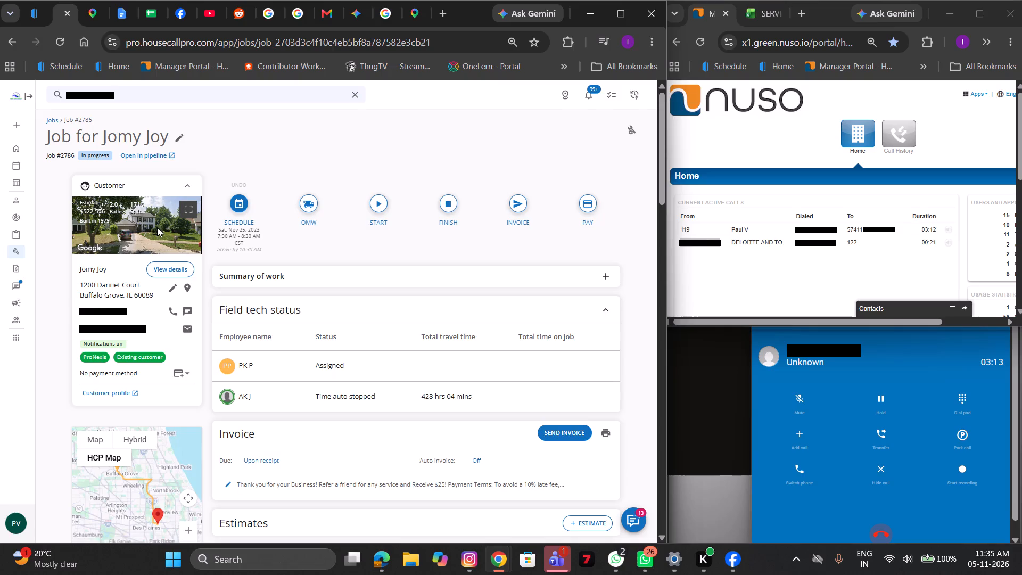
# Open the first matching customer record from the same number search and review its estimates.
pyautogui.click(162, 100)
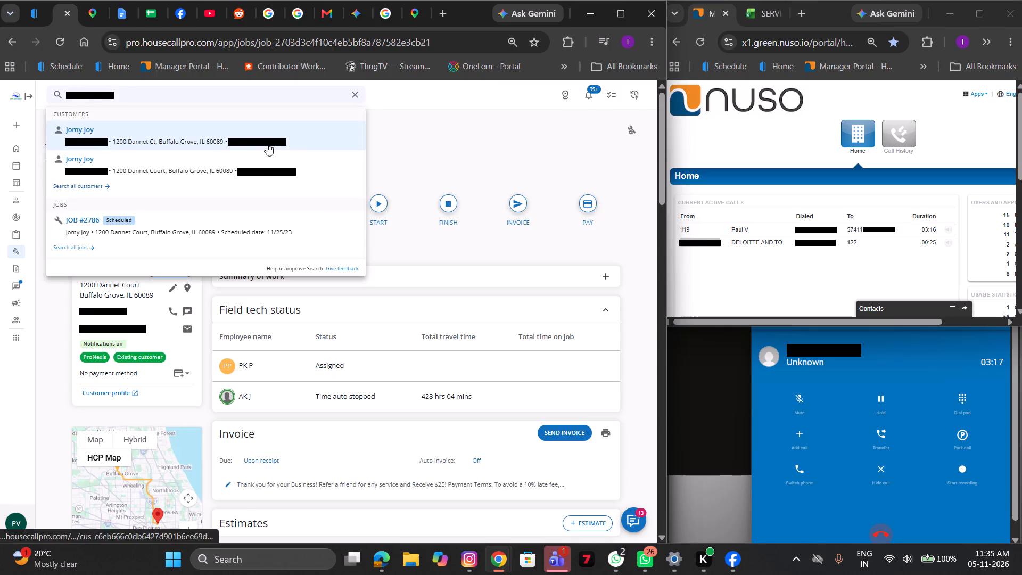
pyautogui.click(267, 144)
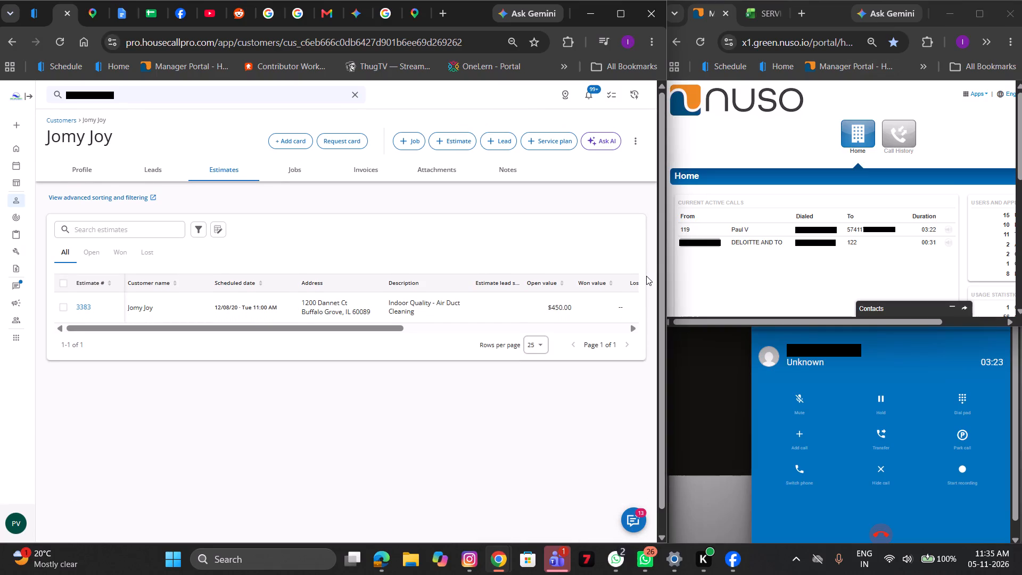
pyautogui.scroll(-2, 646, 276)
pyautogui.scroll(7, 646, 276)
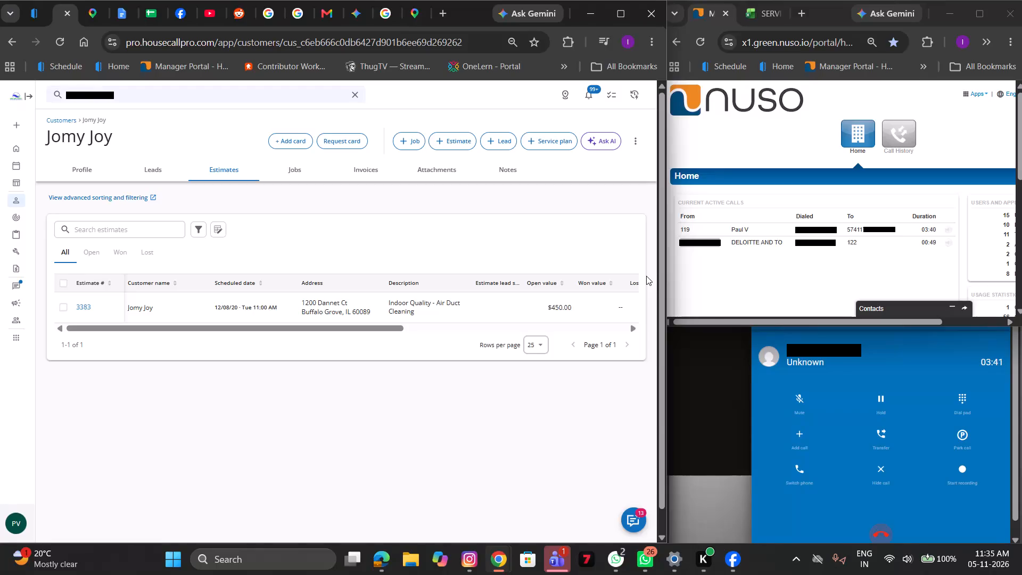
# End the current call in the NUSO web phone.
pyautogui.click(810, 147)
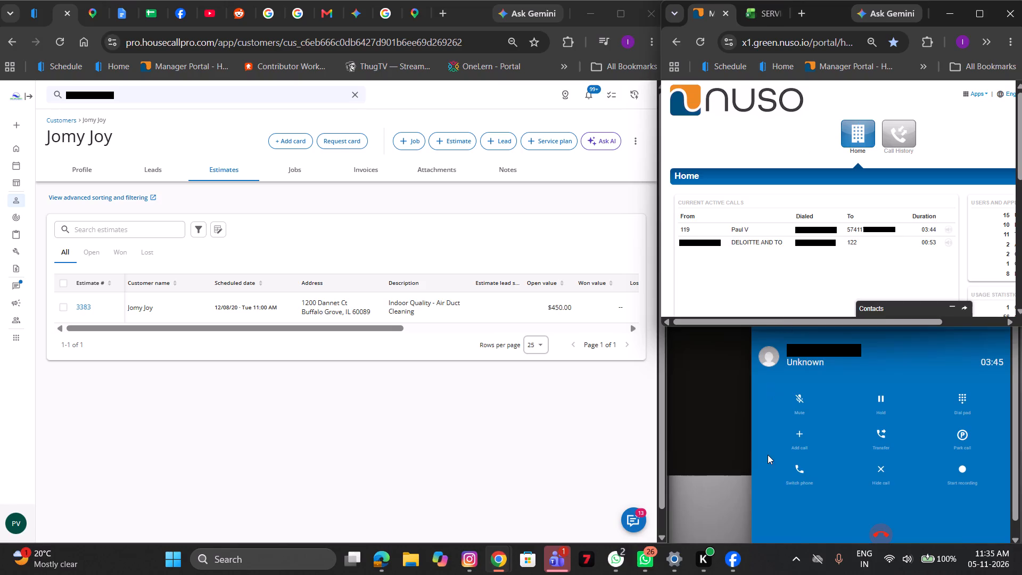
pyautogui.click(882, 524)
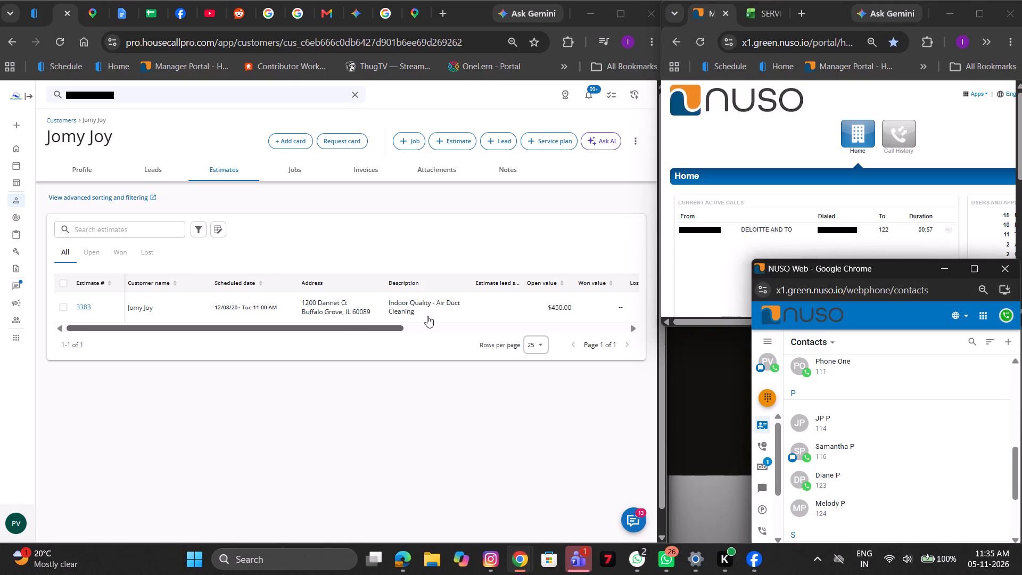
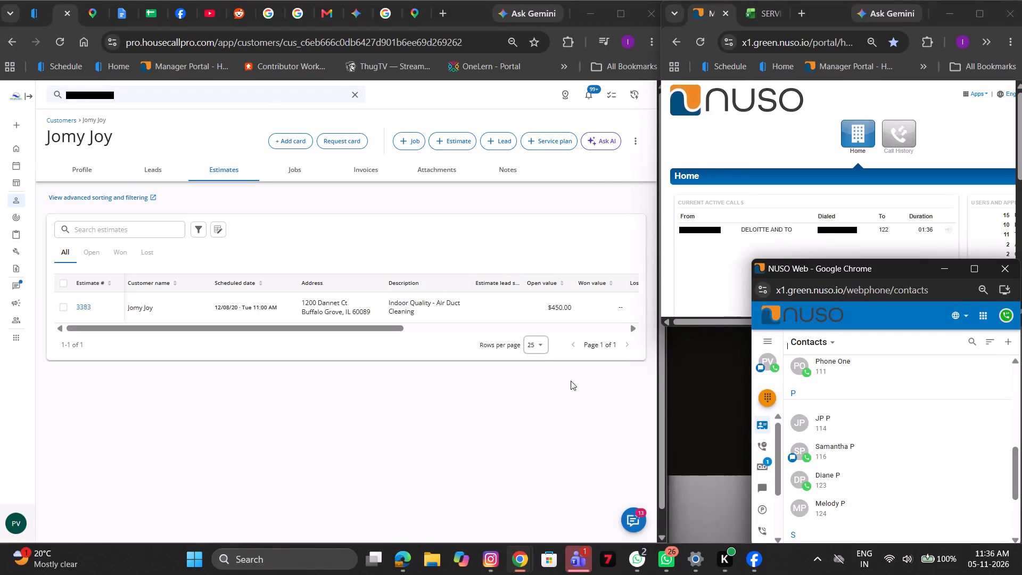
# Clear the caller's number from the Housecall Pro record search and switch to the NUSO manager portal's active calls.
pyautogui.click(230, 95)
pyautogui.click(352, 91)
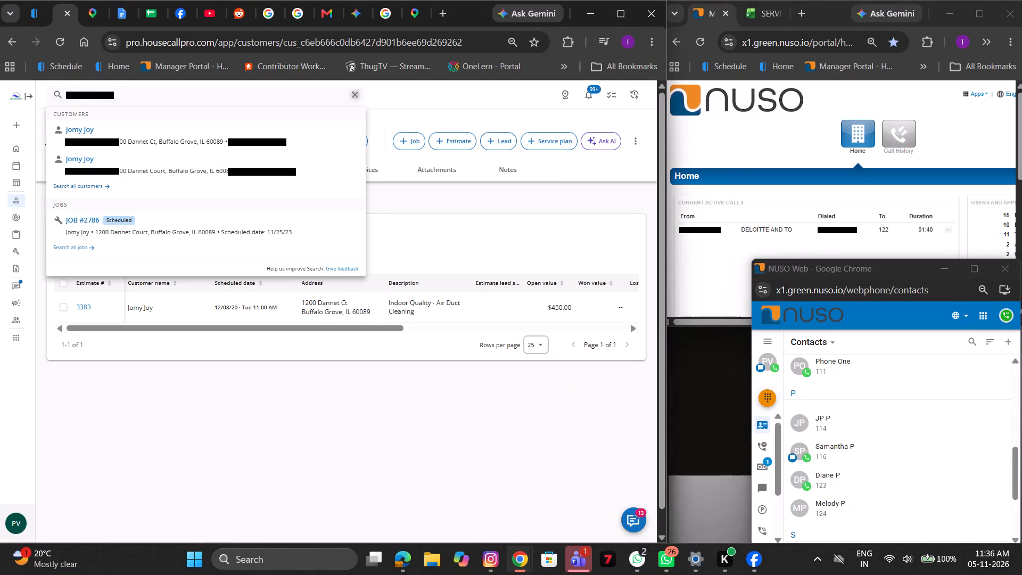
pyautogui.click(728, 177)
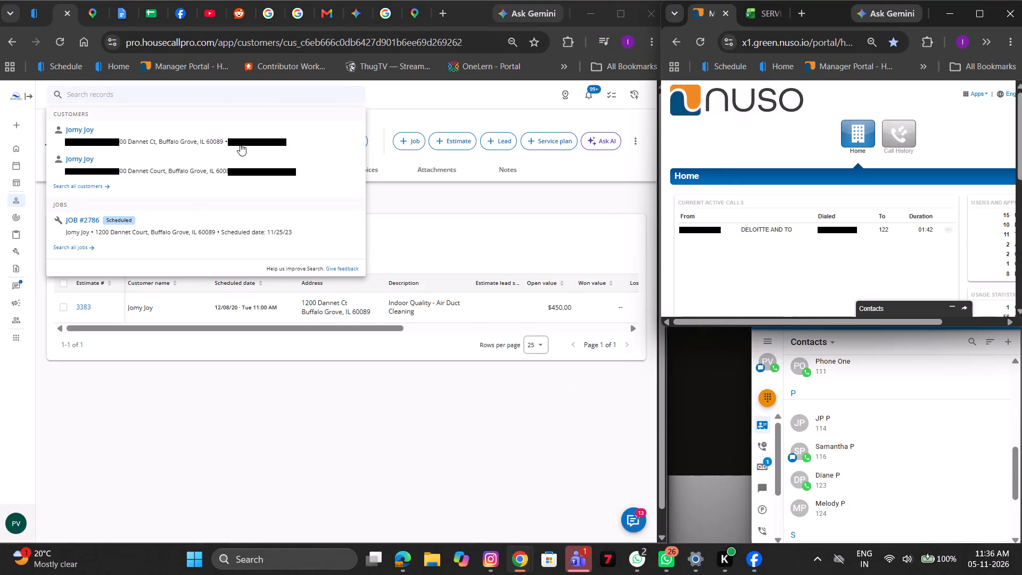
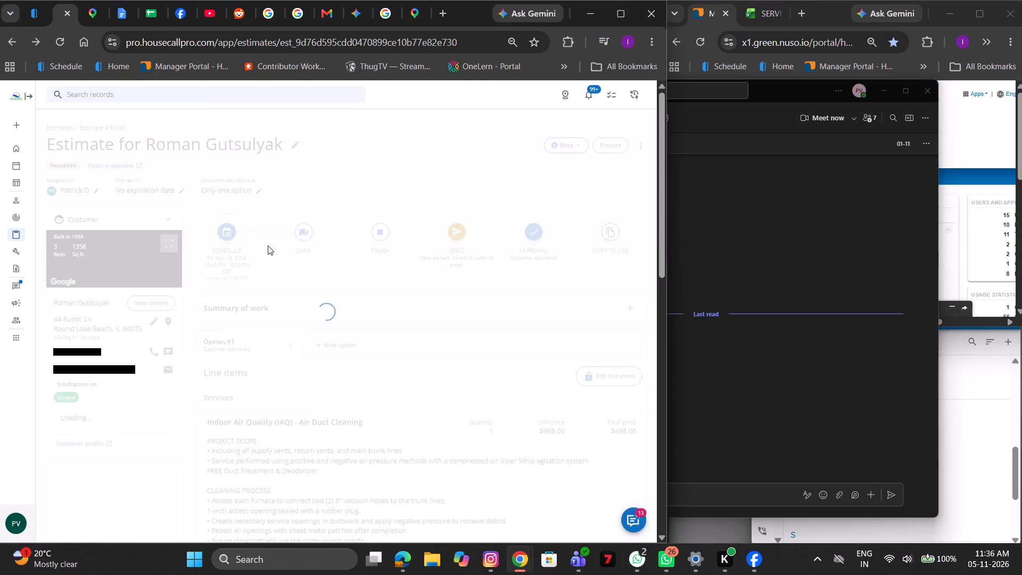
# Switch to Estimate #30755 in Housecall Pro, refresh it, and examine the sections further down the estimate.
pyautogui.click(45, 13)
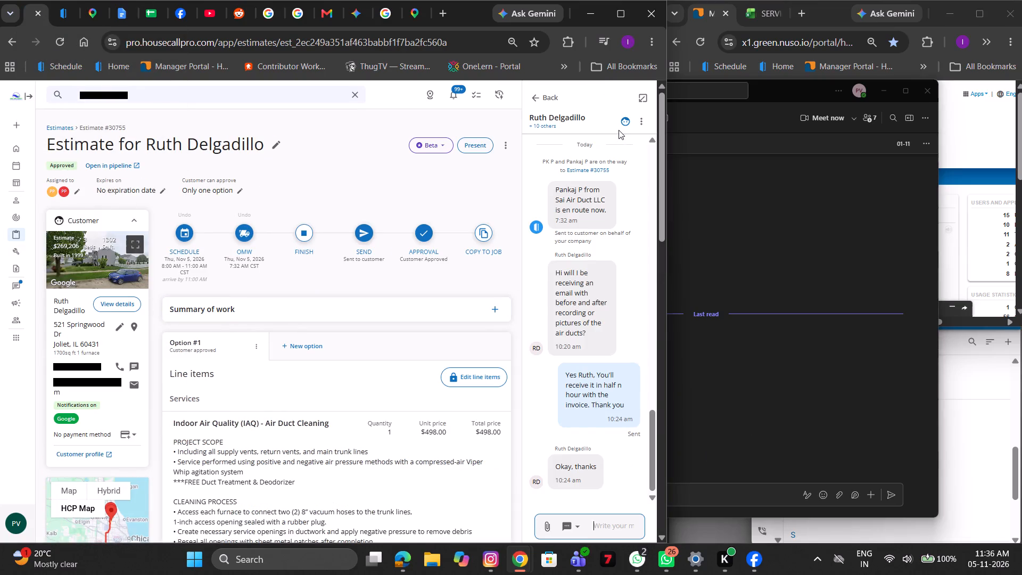
pyautogui.click(54, 41)
pyautogui.scroll(-5, 440, 379)
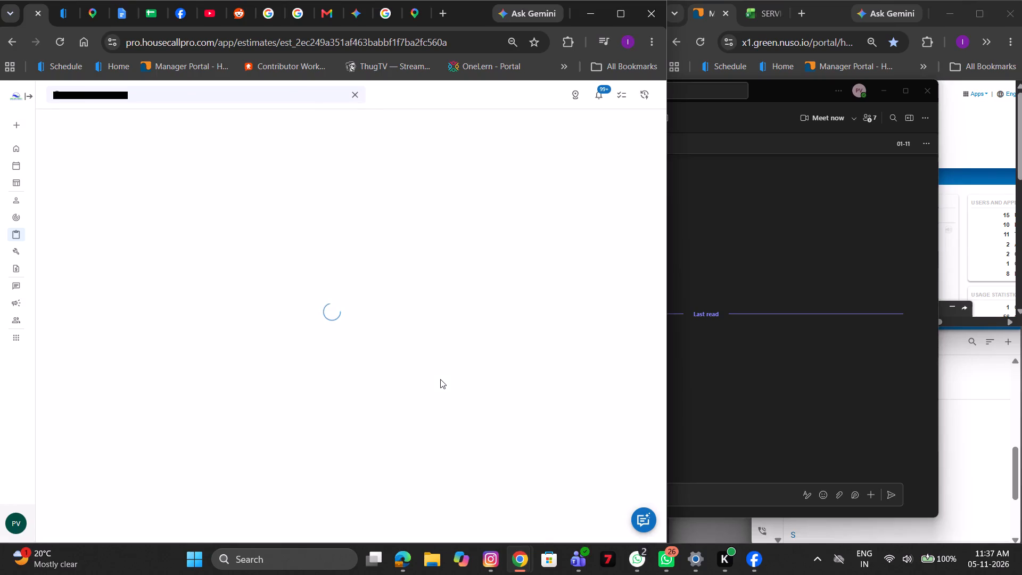
pyautogui.scroll(-6, 440, 379)
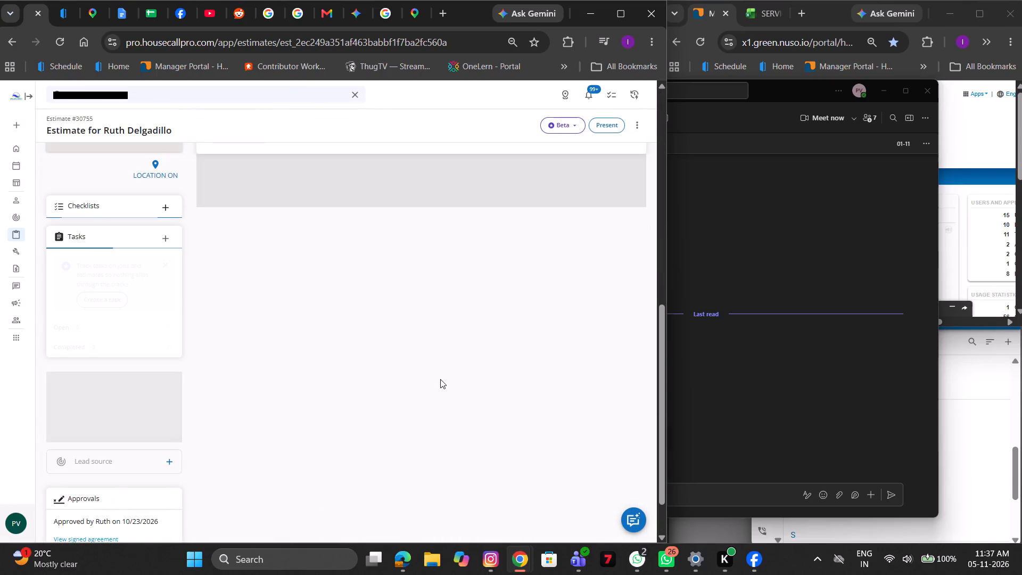
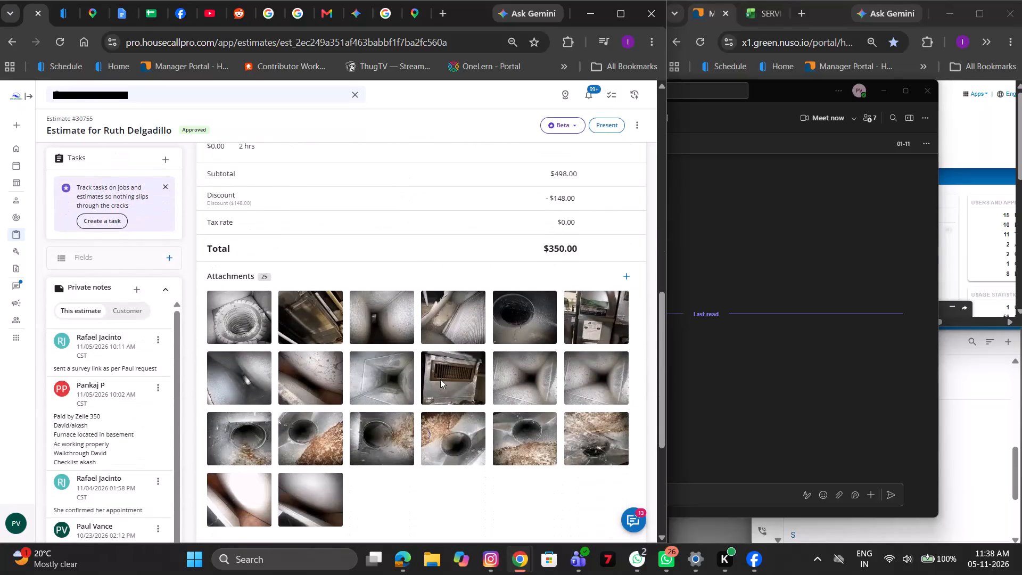
# Copy the approved estimate #30755 to a job, accepting the copy confirmation.
pyautogui.hscroll(1, 440, 379)
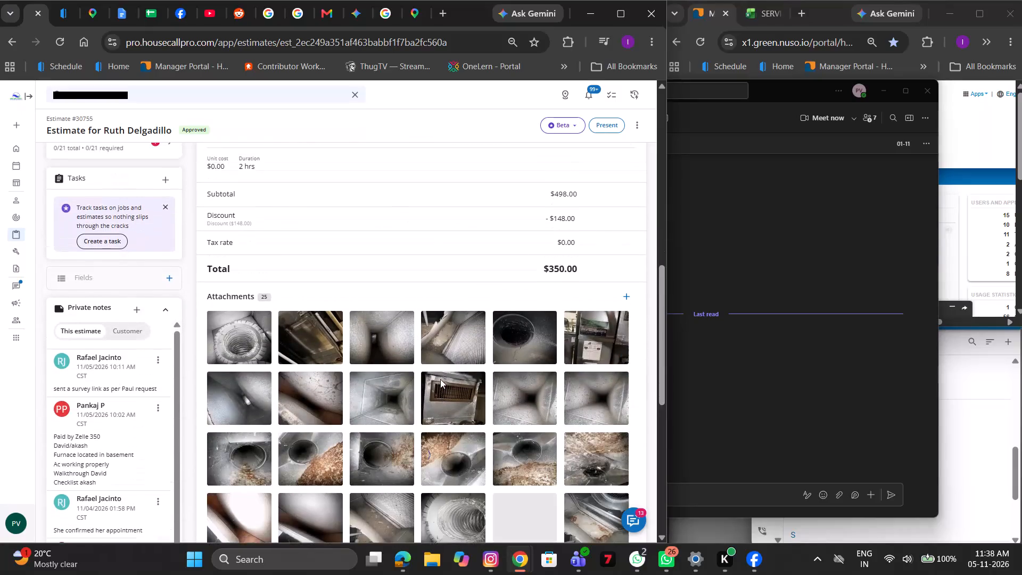
pyautogui.hscroll(2, 440, 379)
pyautogui.scroll(6, 440, 379)
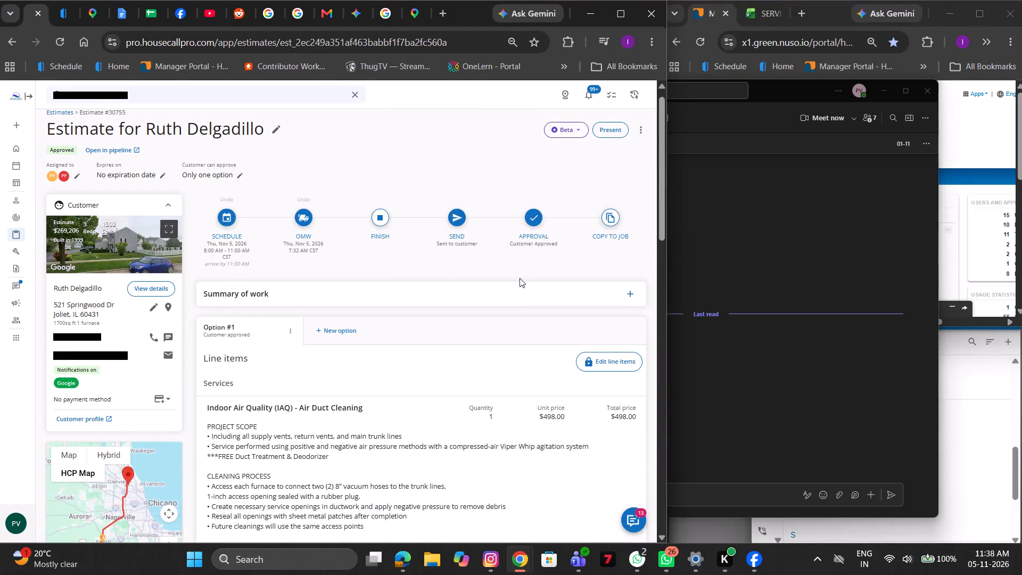
pyautogui.click(606, 219)
pyautogui.click(437, 331)
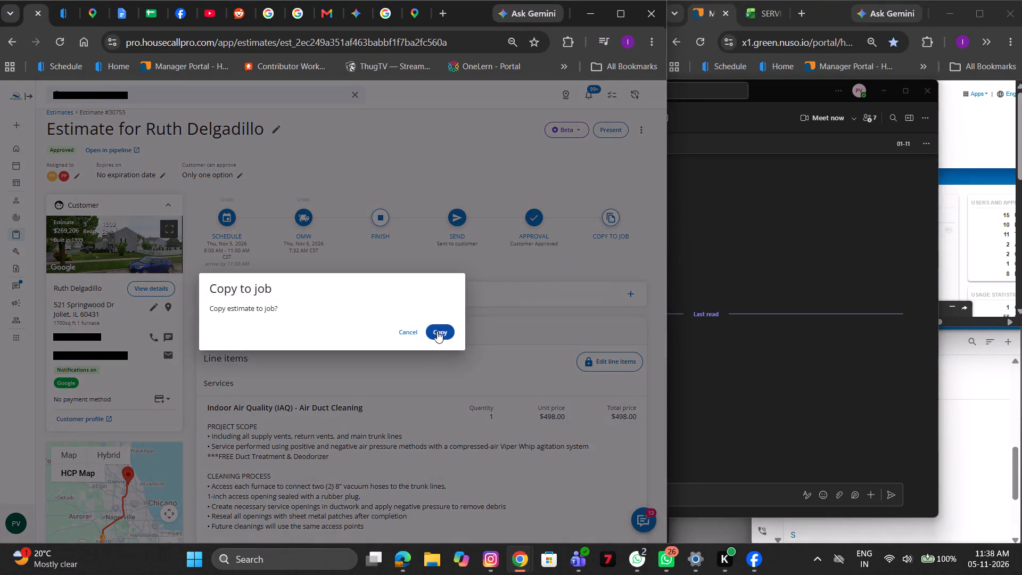
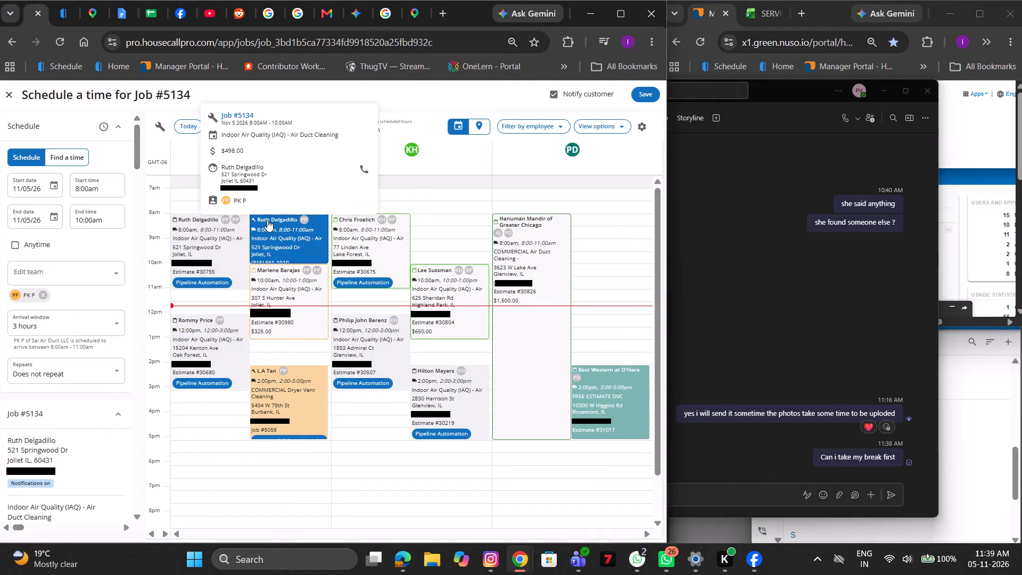
# Set Job #5134's end time to 11:00am, turn off customer notification, and save the schedule.
pyautogui.click(368, 302)
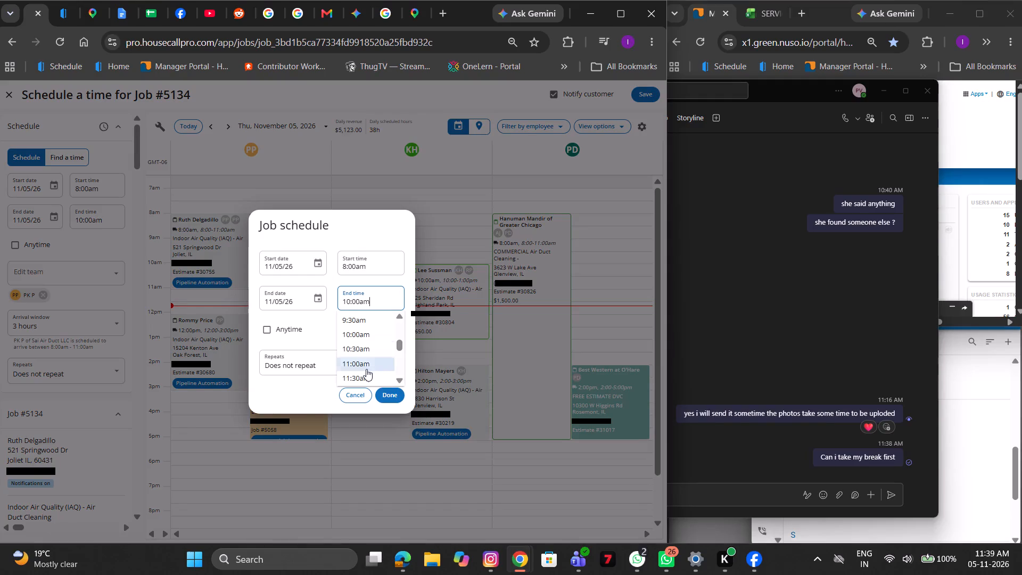
pyautogui.click(367, 366)
pyautogui.click(386, 394)
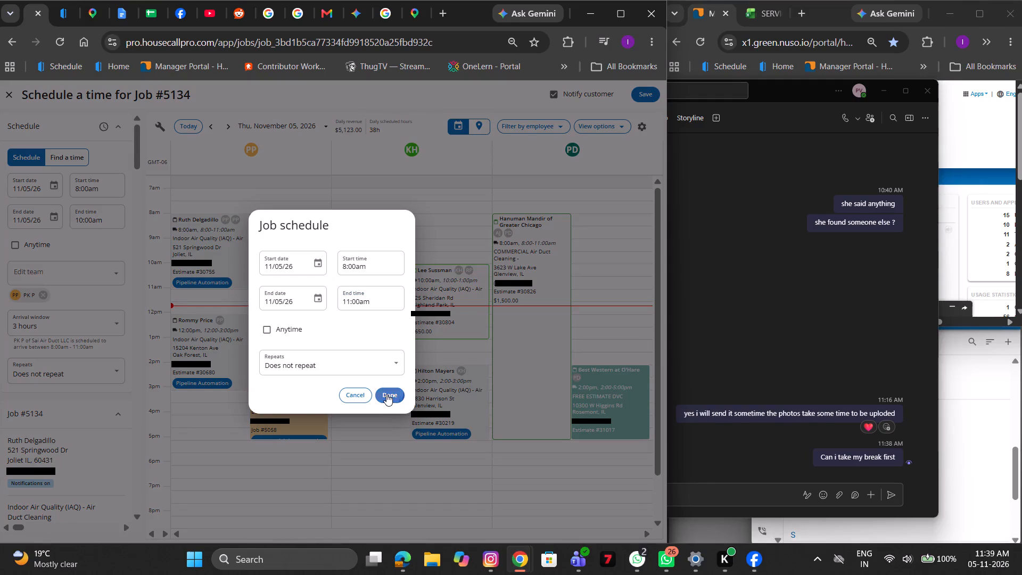
pyautogui.click(587, 92)
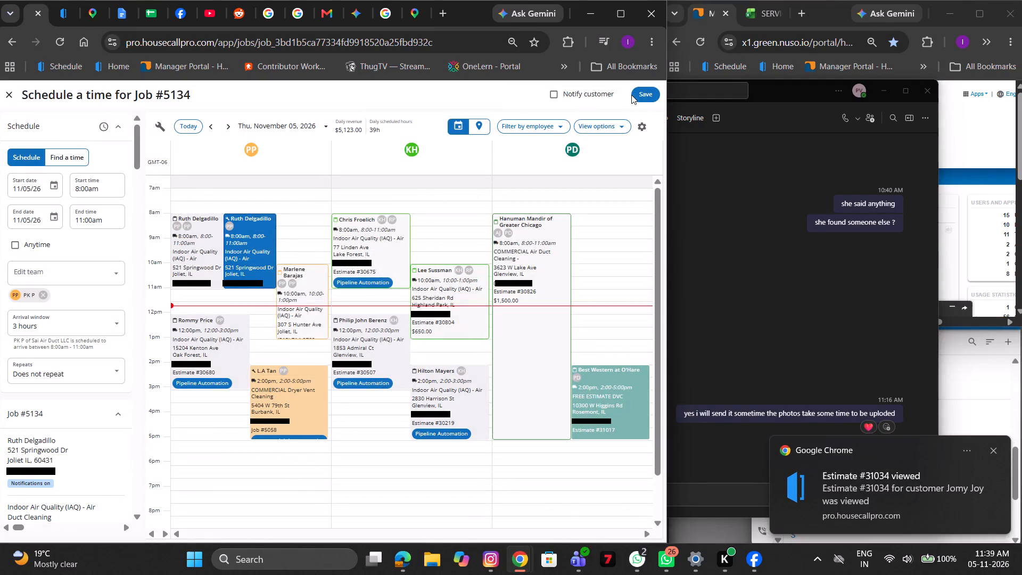
pyautogui.click(638, 94)
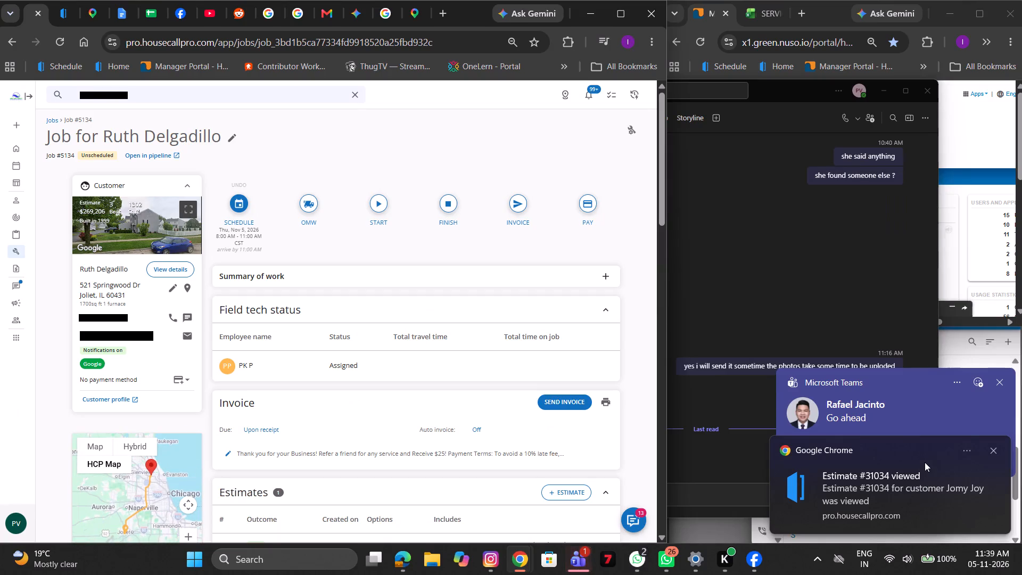
# Mark Job #5134 as on my way without notifying the customer, and start the job.
pyautogui.click(309, 205)
pyautogui.click(226, 346)
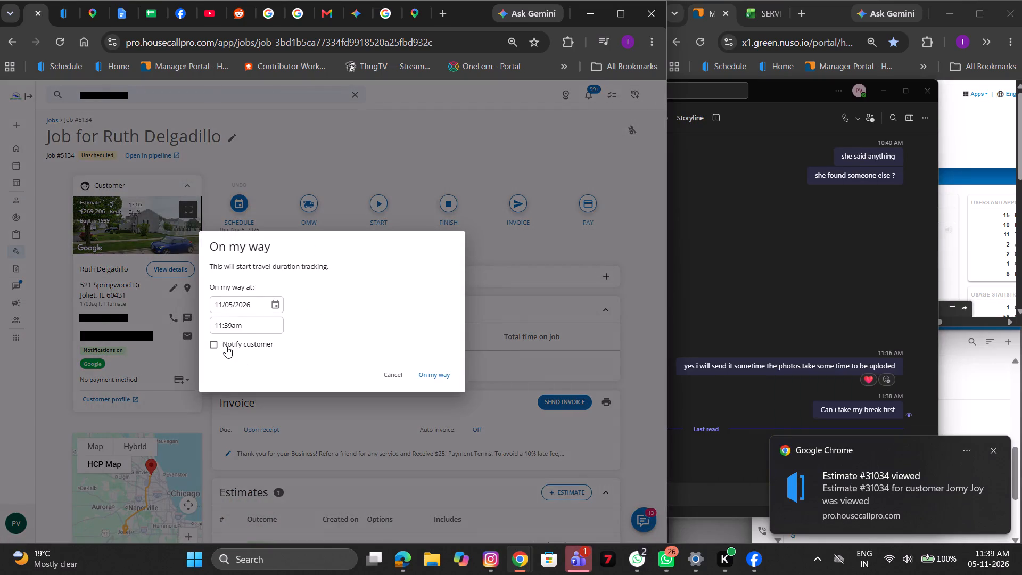
pyautogui.click(441, 374)
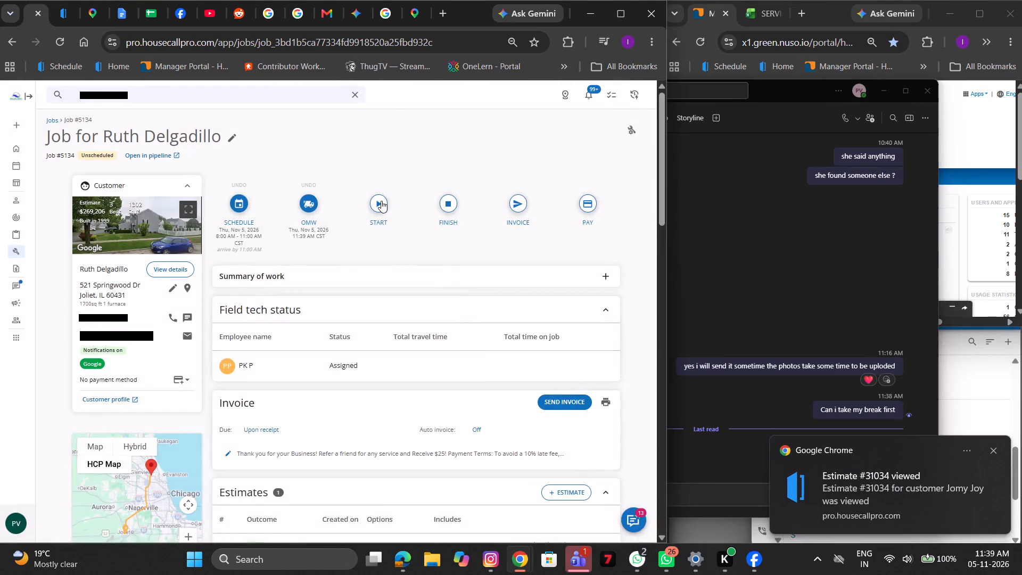
pyautogui.click(381, 201)
pyautogui.click(436, 365)
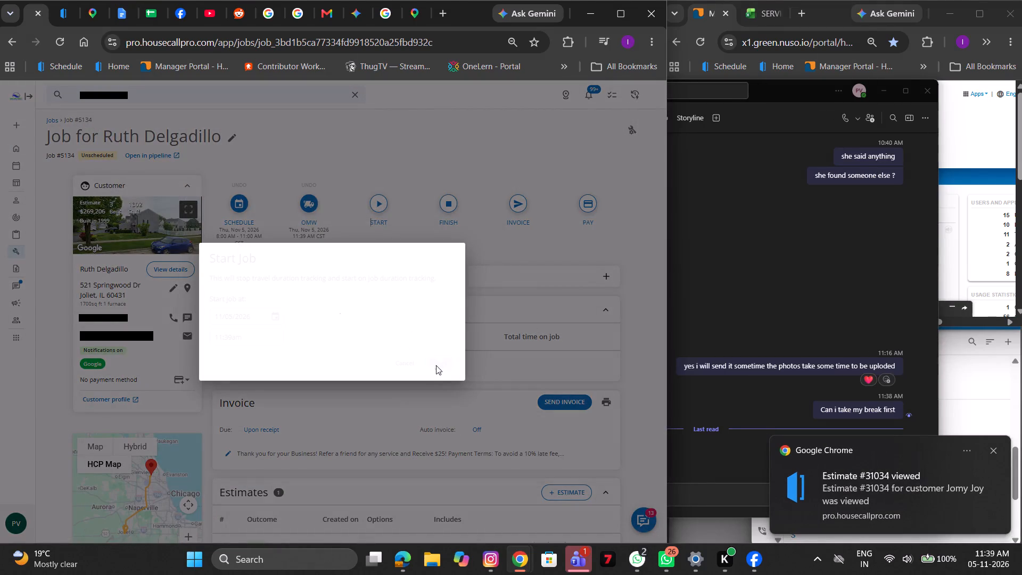
# Finish Job #5134 with customer notification turned off.
pyautogui.click(448, 211)
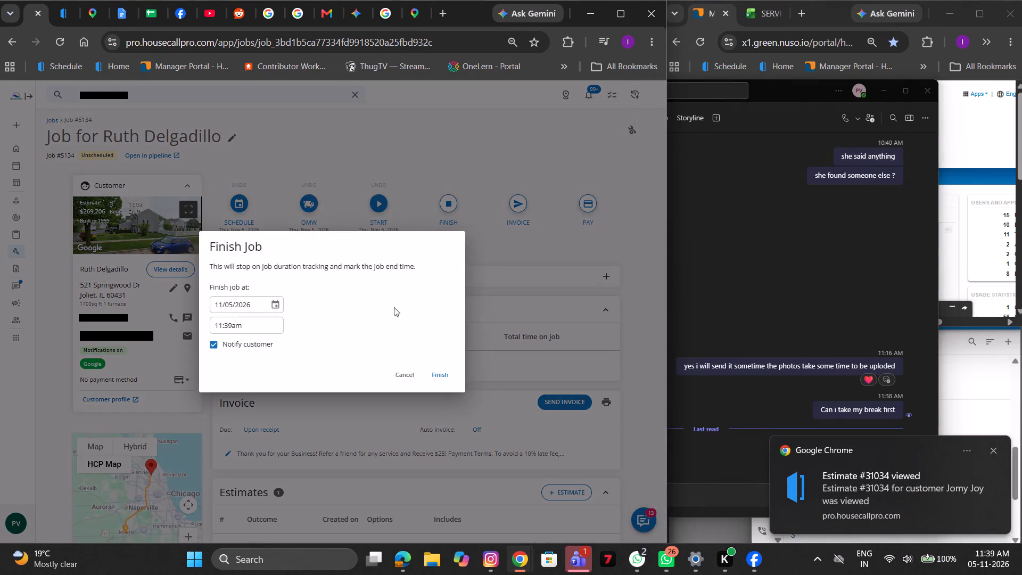
pyautogui.click(256, 342)
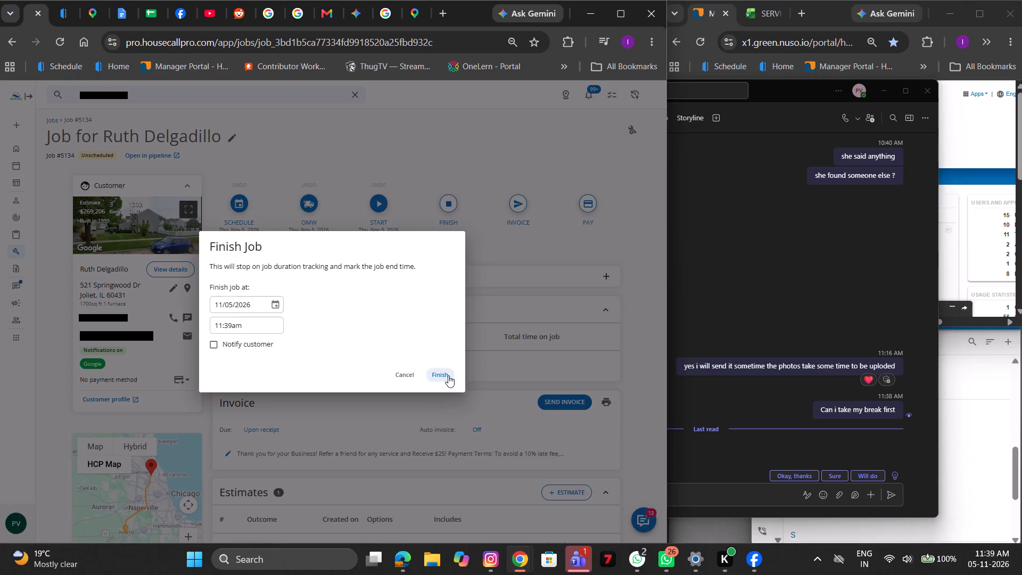
pyautogui.click(448, 375)
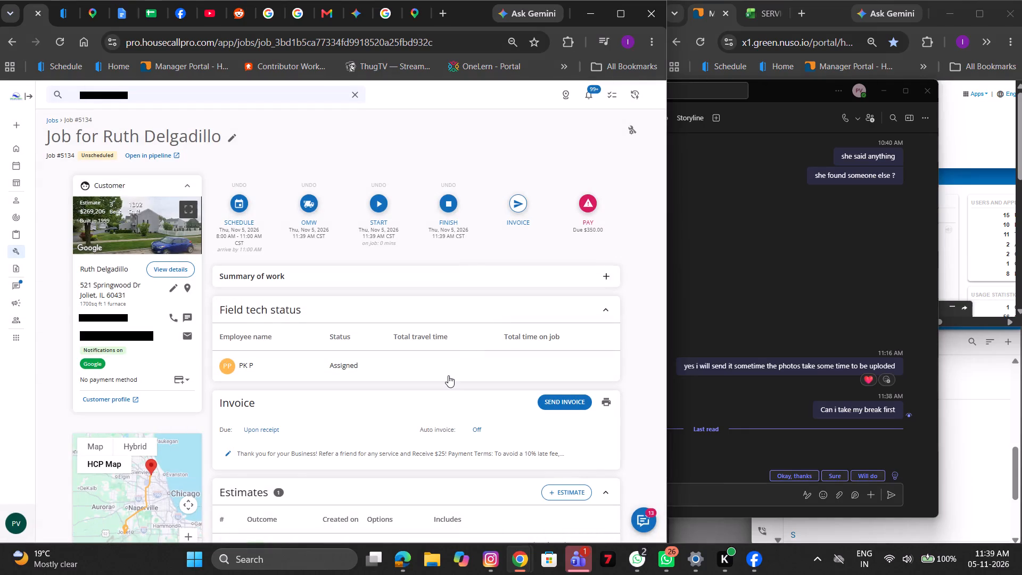
# Check the job's line items, total and private notes for how the customer paid.
pyautogui.click(591, 202)
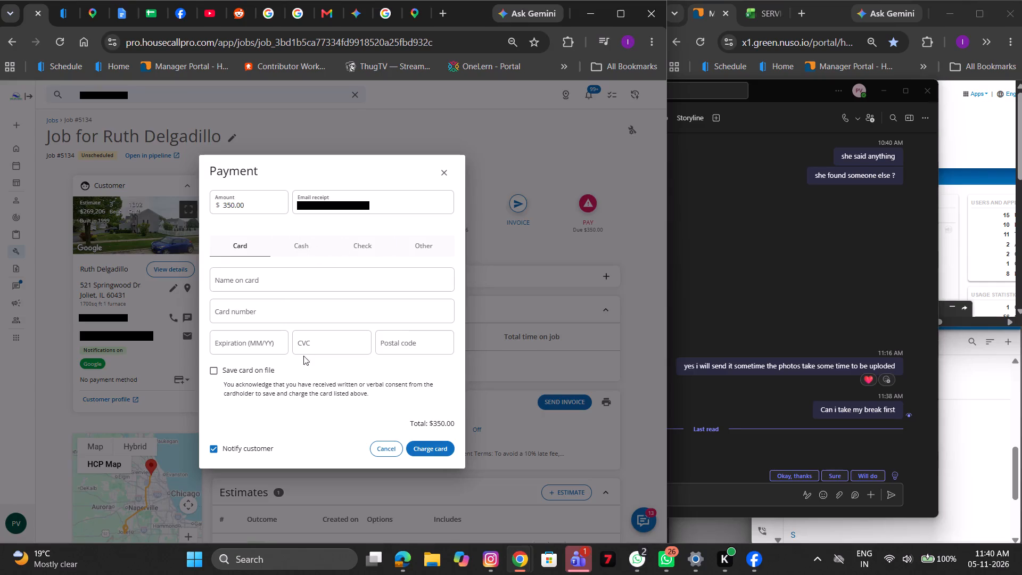
pyautogui.click(377, 442)
pyautogui.scroll(-7, 377, 442)
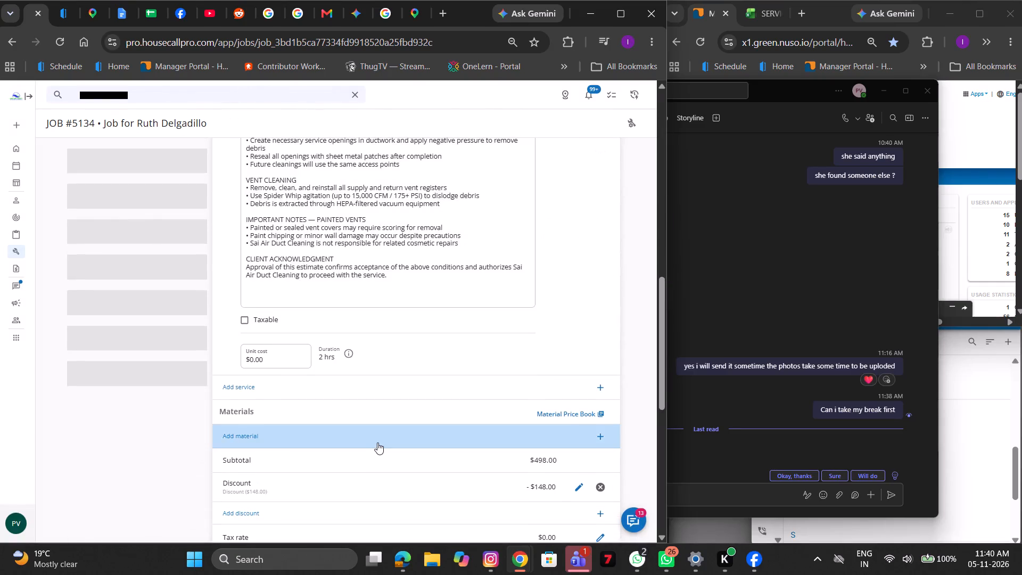
pyautogui.hscroll(1, 377, 442)
pyautogui.scroll(-1, 377, 442)
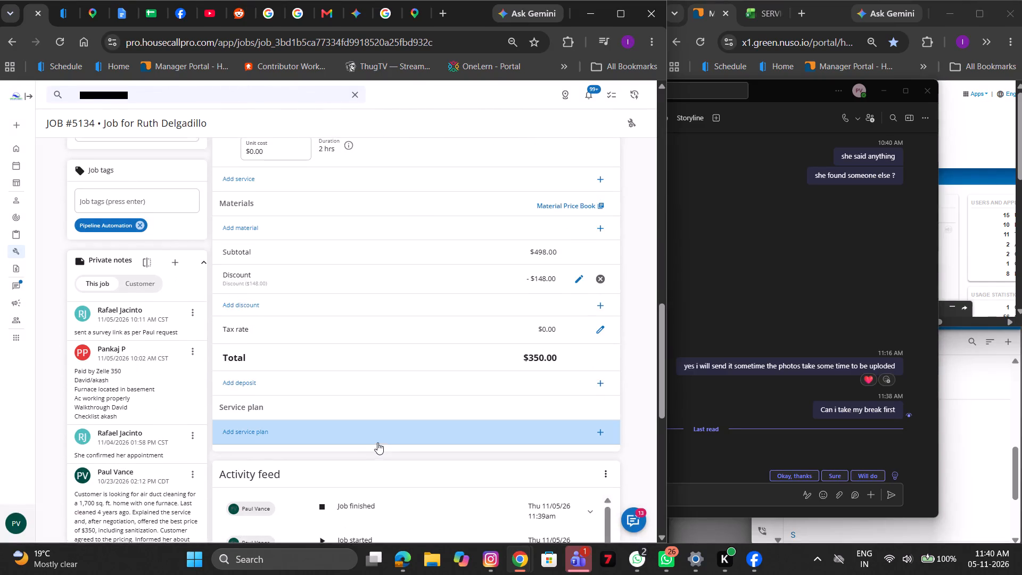
pyautogui.scroll(-1, 377, 442)
pyautogui.scroll(15, 377, 442)
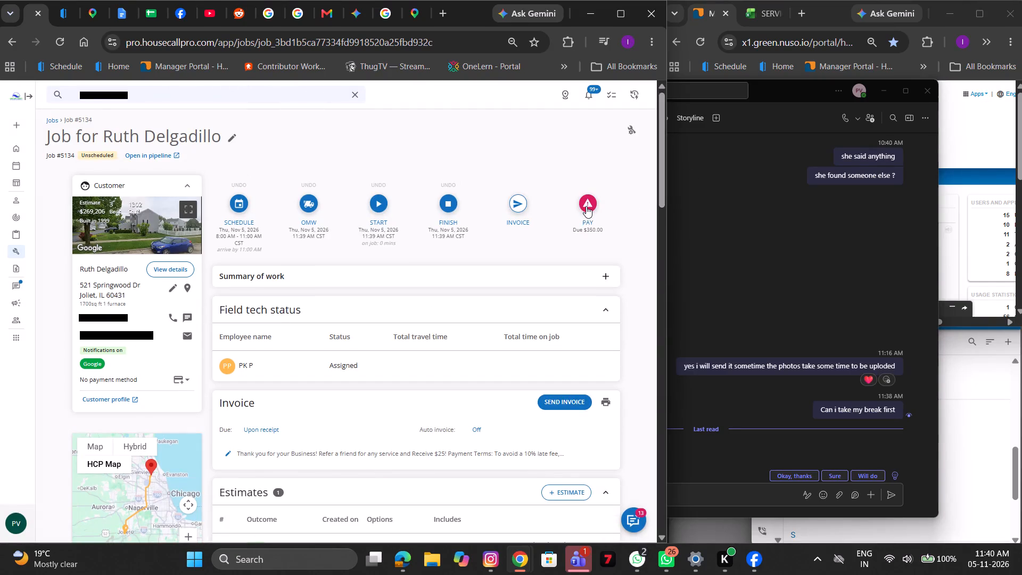
# Record the $350.00 payment as Other payment type with the payment note "Zelle", without notifying the customer.
pyautogui.click(586, 206)
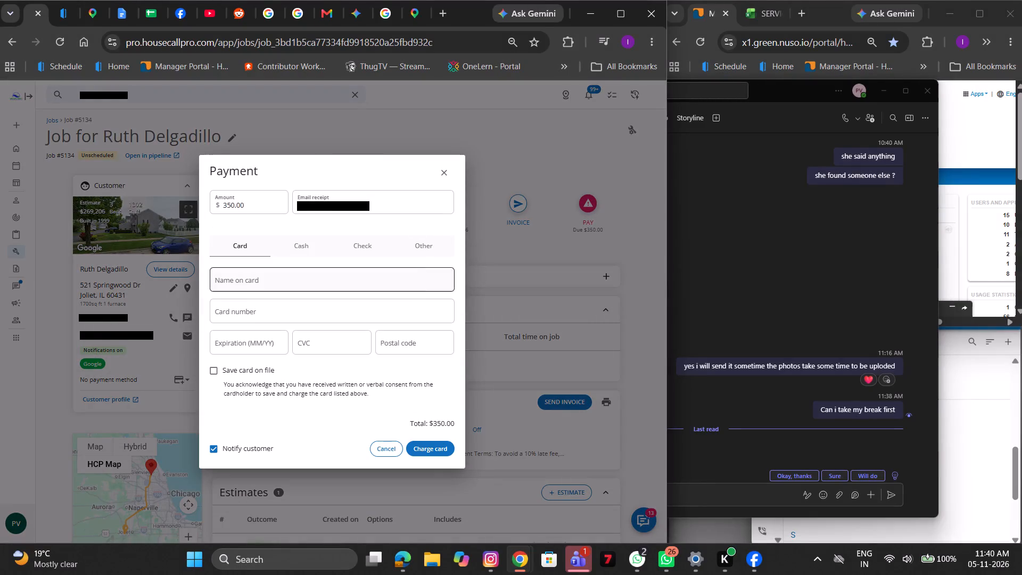
pyautogui.click(421, 249)
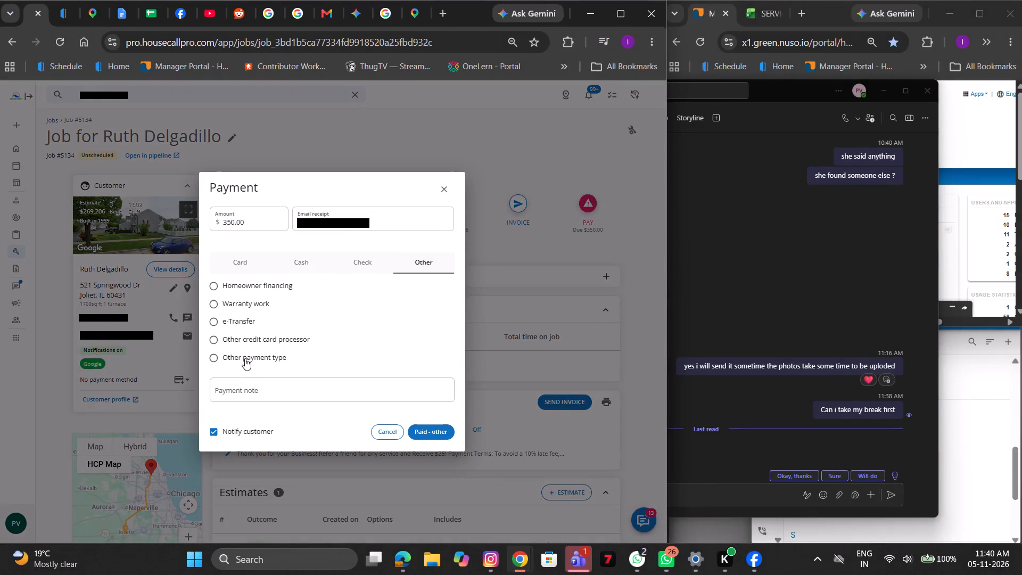
pyautogui.click(245, 358)
pyautogui.click(249, 397)
pyautogui.write('zell')
pyautogui.press('BackSpace')
pyautogui.press('BackSpace')
pyautogui.press('BackSpace')
pyautogui.press('BackSpace')
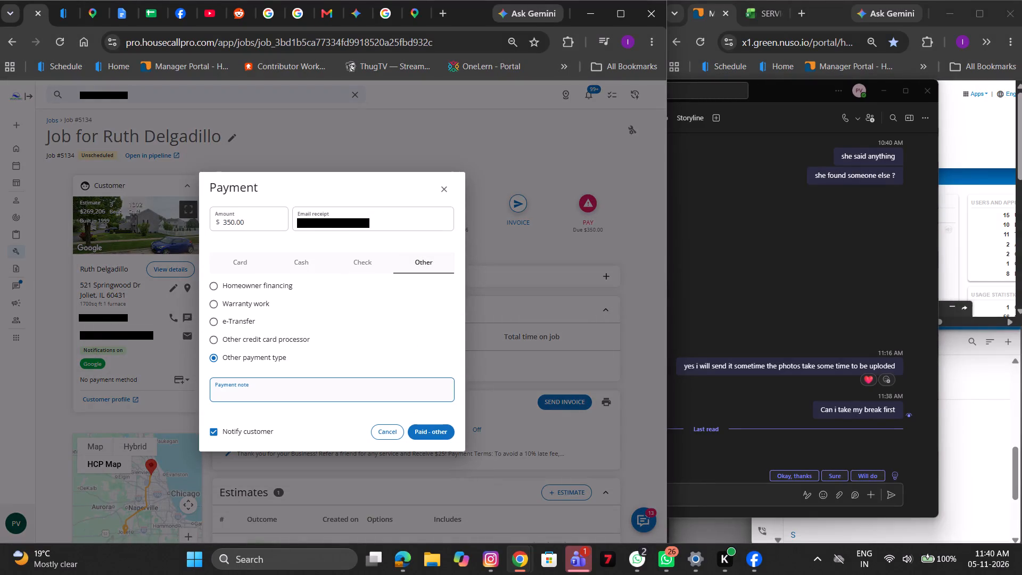
pyautogui.write('Zelle')
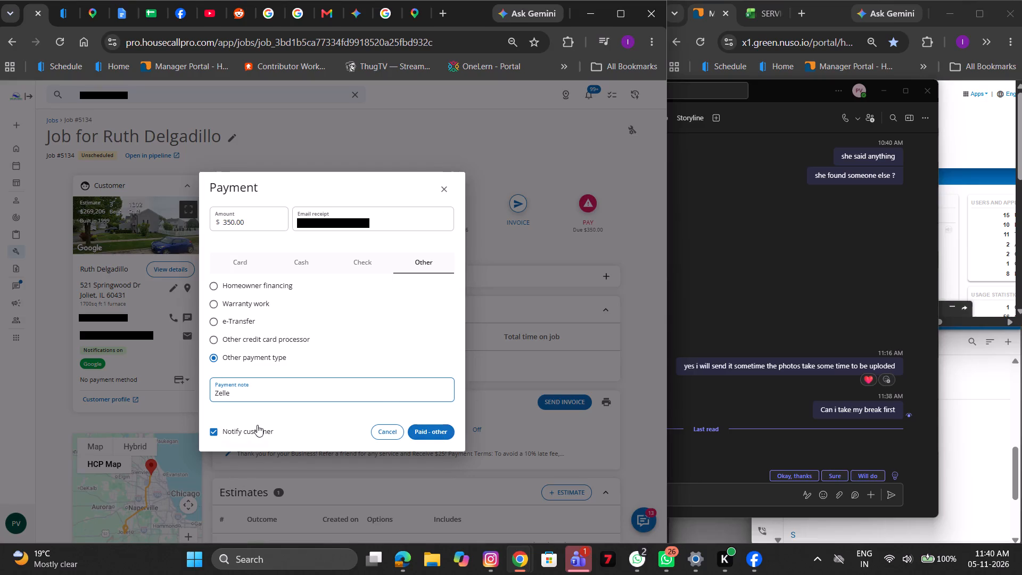
pyautogui.click(256, 425)
pyautogui.click(419, 432)
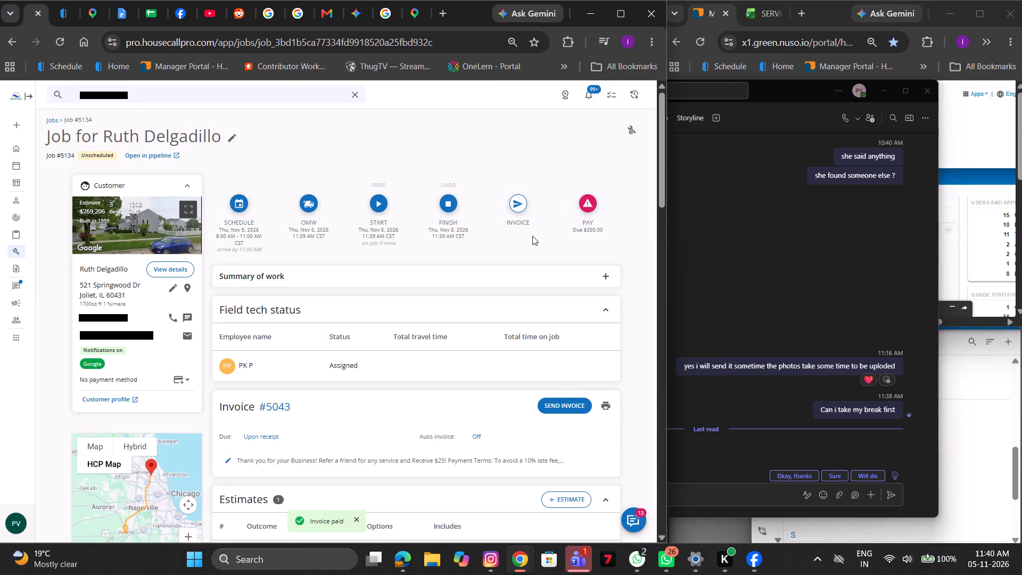
# Open the job's invoice for sending.
pyautogui.click(526, 214)
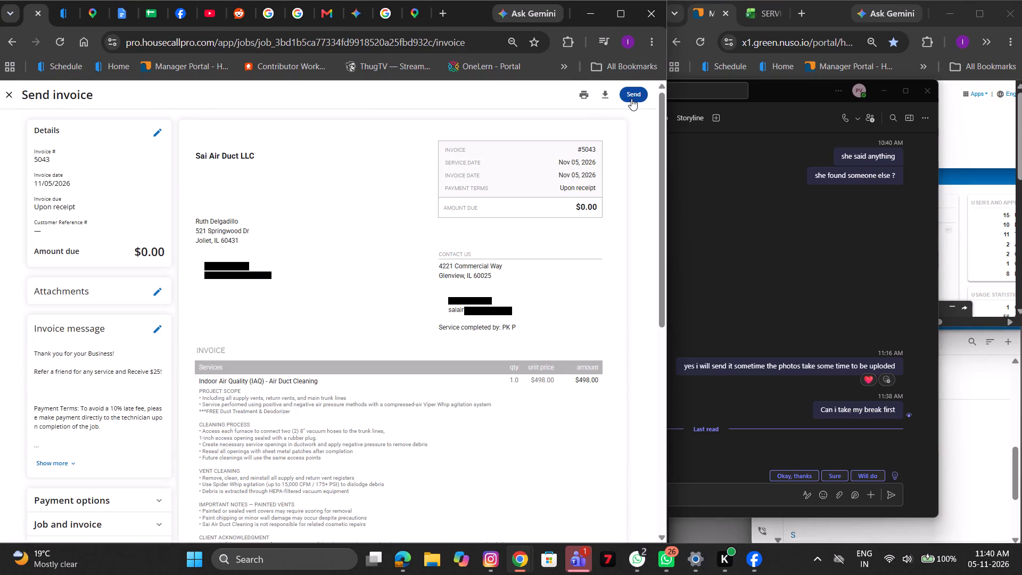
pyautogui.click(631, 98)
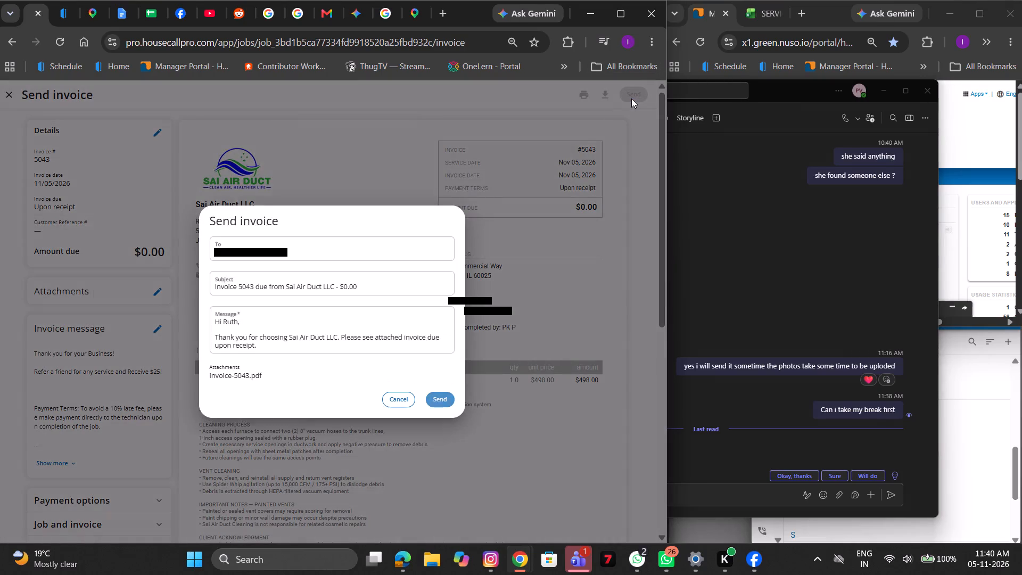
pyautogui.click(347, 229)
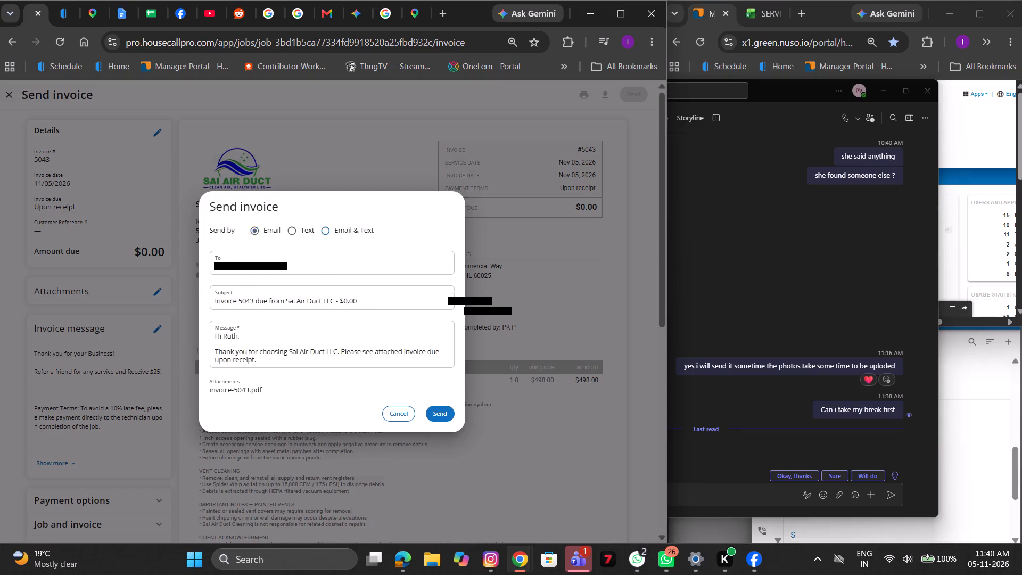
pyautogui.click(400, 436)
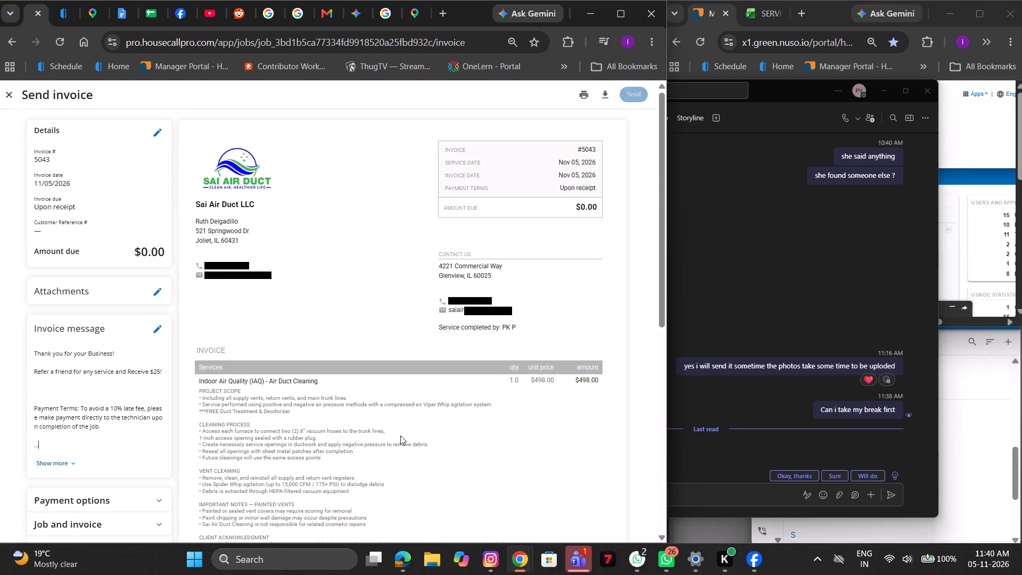
# Show 50 files per page and attach all of this job's November 5th, 2026 photos to invoice #5043.
pyautogui.click(162, 291)
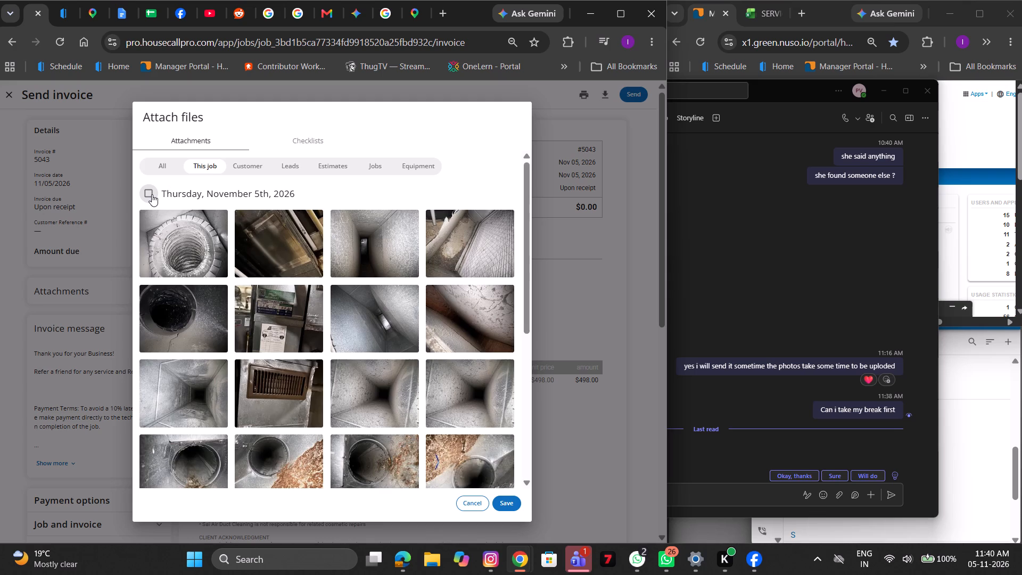
pyautogui.scroll(-3, 152, 194)
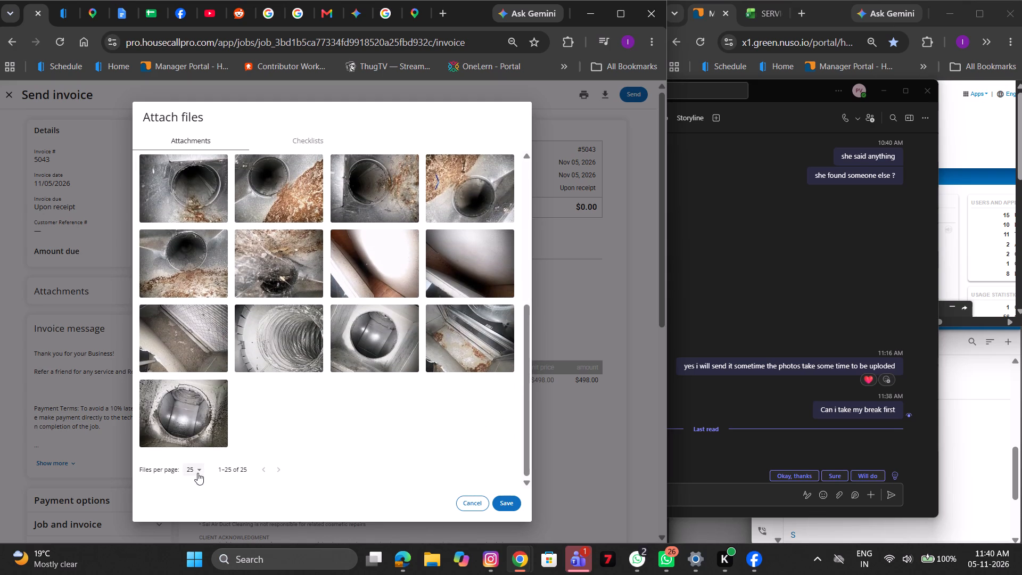
pyautogui.click(203, 471)
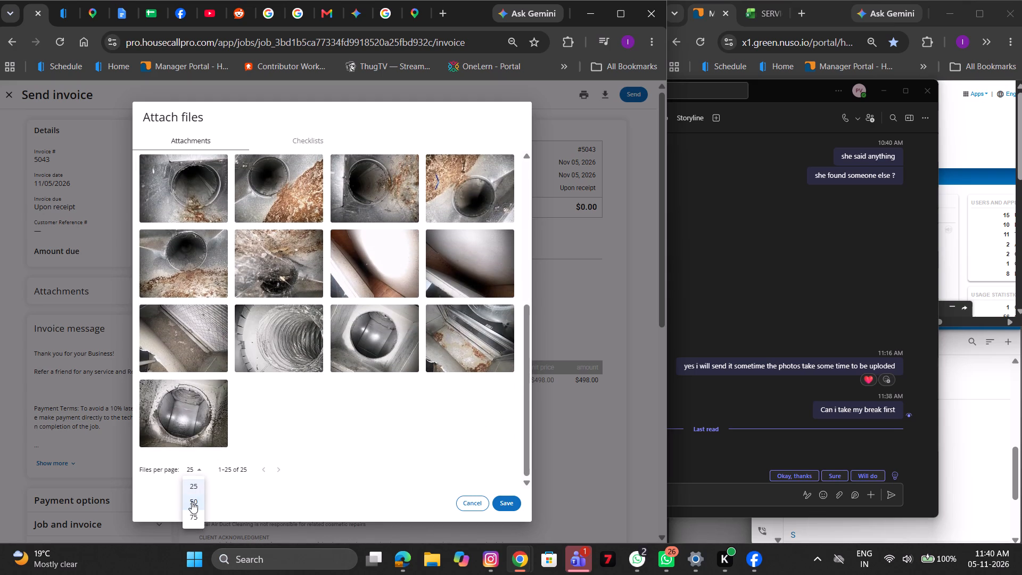
pyautogui.click(192, 502)
pyautogui.scroll(6, 250, 338)
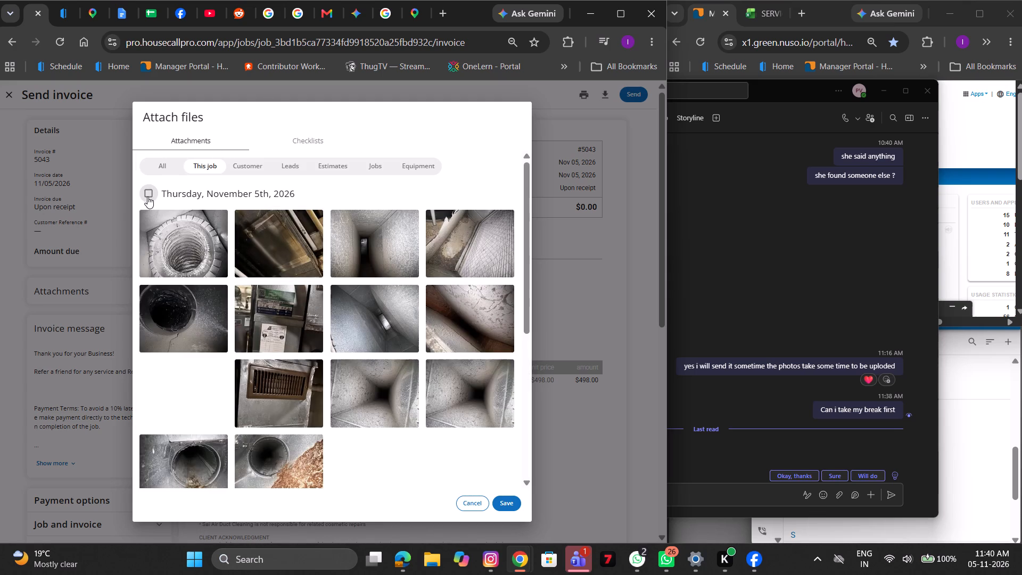
pyautogui.click(150, 195)
pyautogui.click(510, 506)
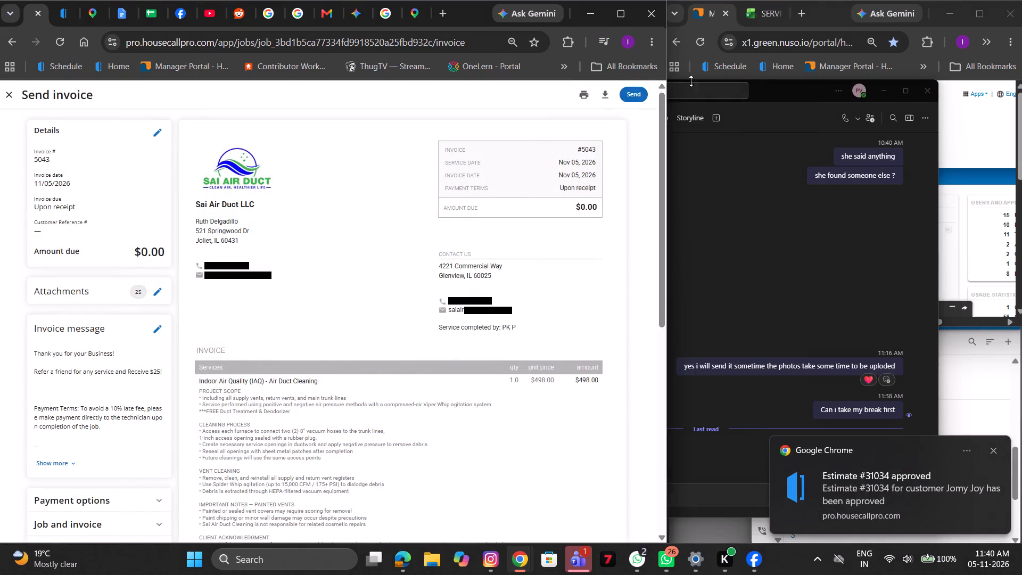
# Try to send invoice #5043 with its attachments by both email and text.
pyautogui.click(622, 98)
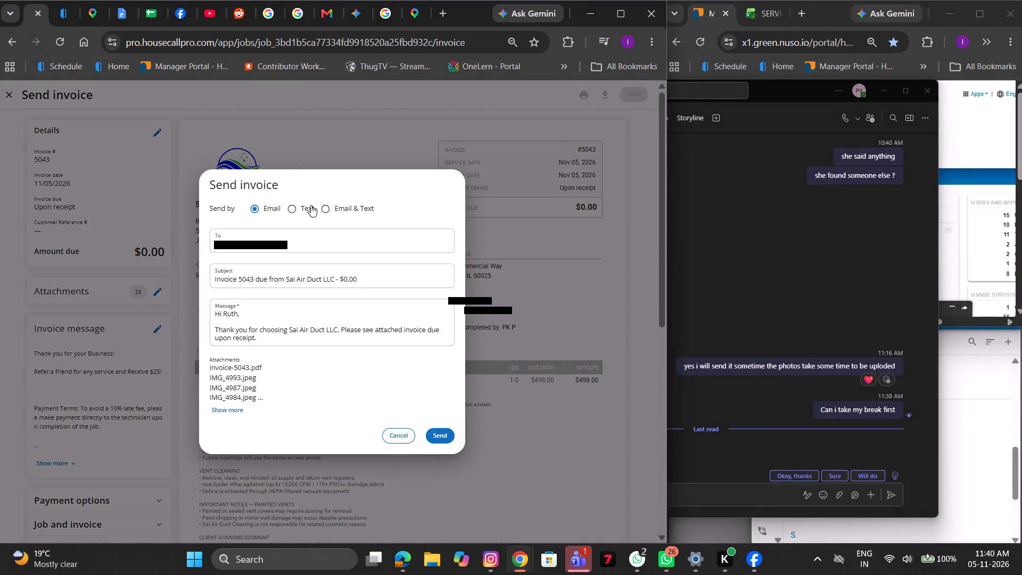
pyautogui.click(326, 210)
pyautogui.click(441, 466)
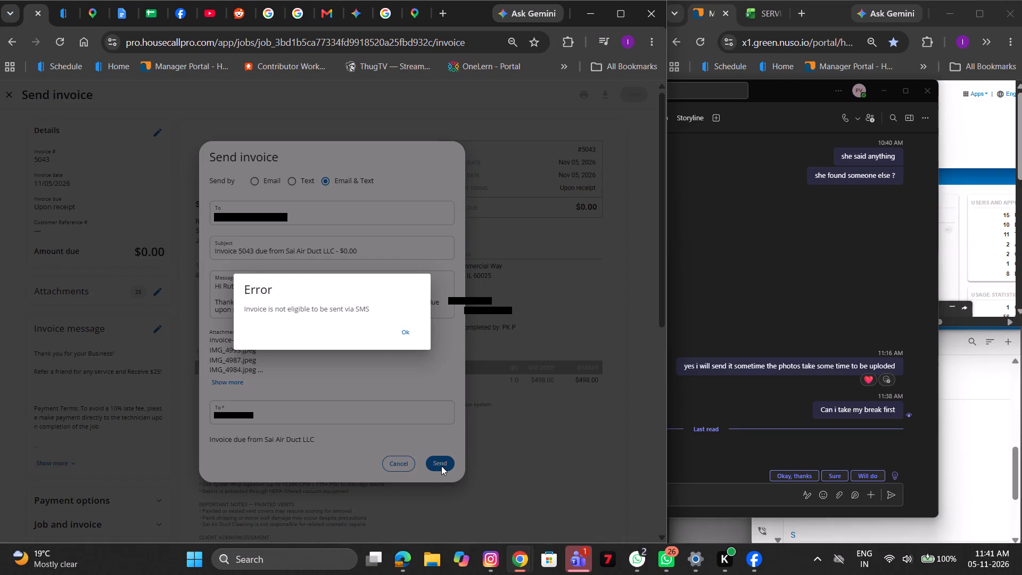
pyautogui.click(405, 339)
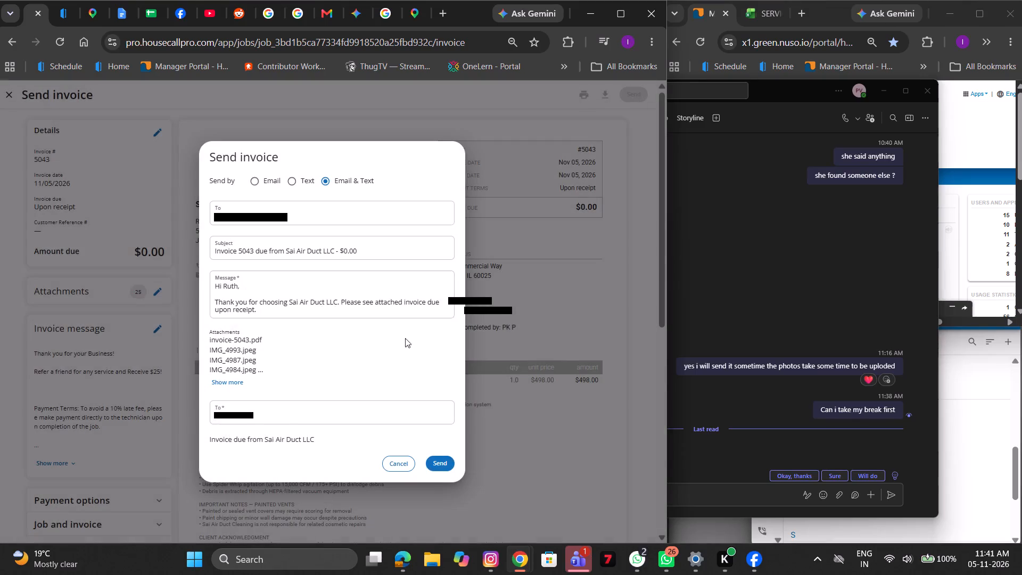
# Send invoice #5043 with its attachments by email only.
pyautogui.click(263, 182)
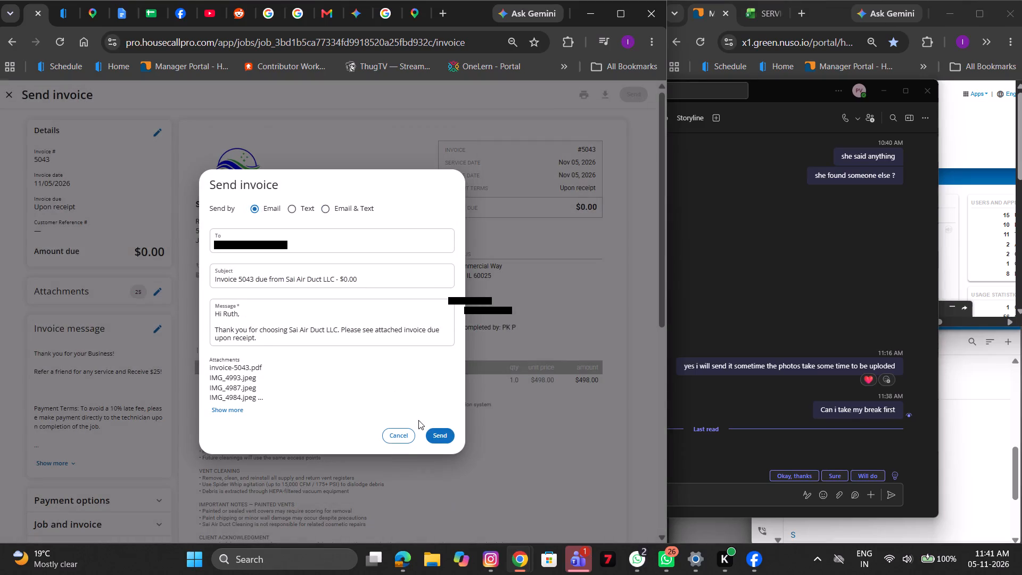
pyautogui.click(428, 432)
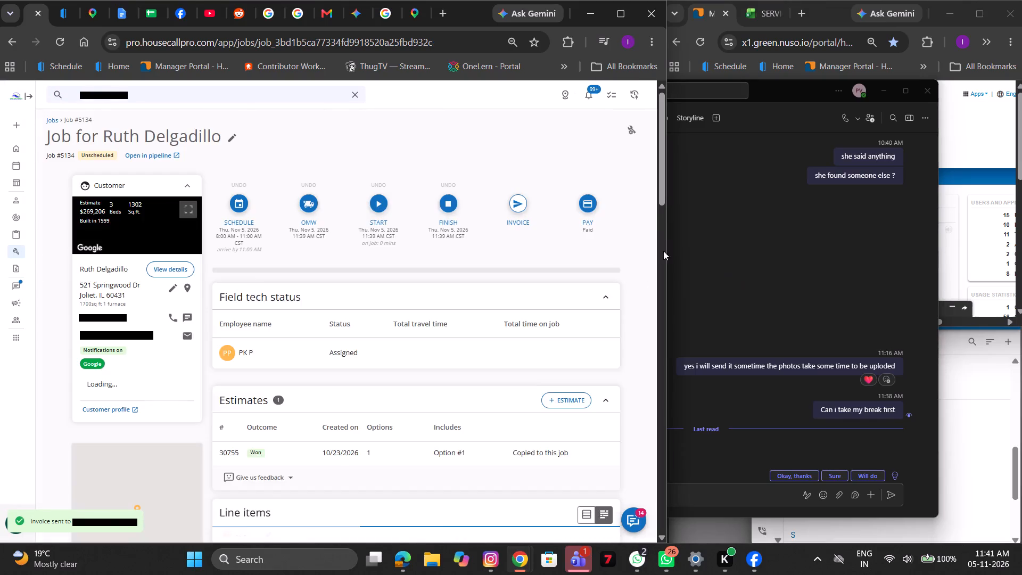
# Review the job's payment history, activity feed and status, and return to the invoice page.
pyautogui.scroll(-10, 549, 395)
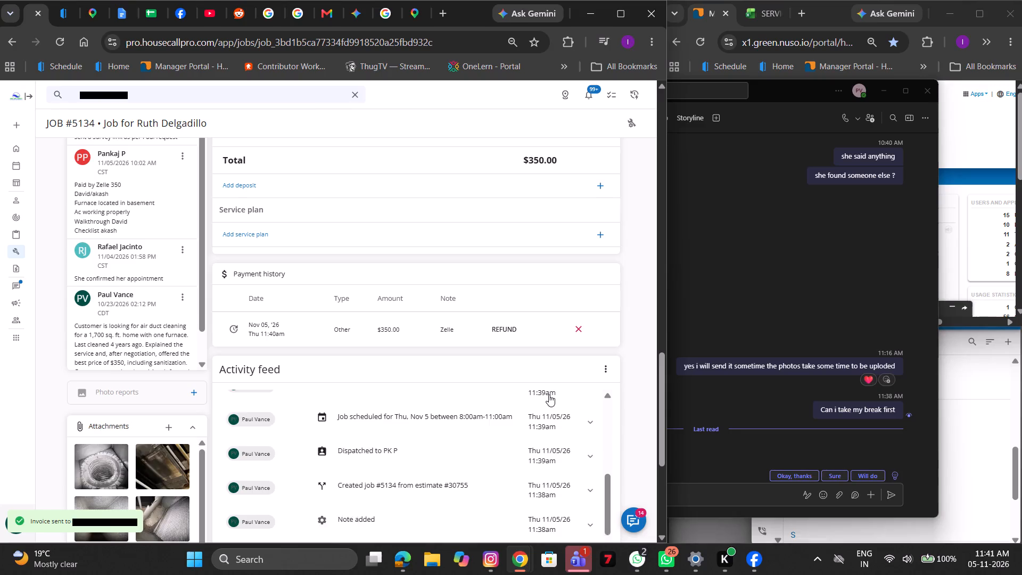
pyautogui.scroll(11, 549, 395)
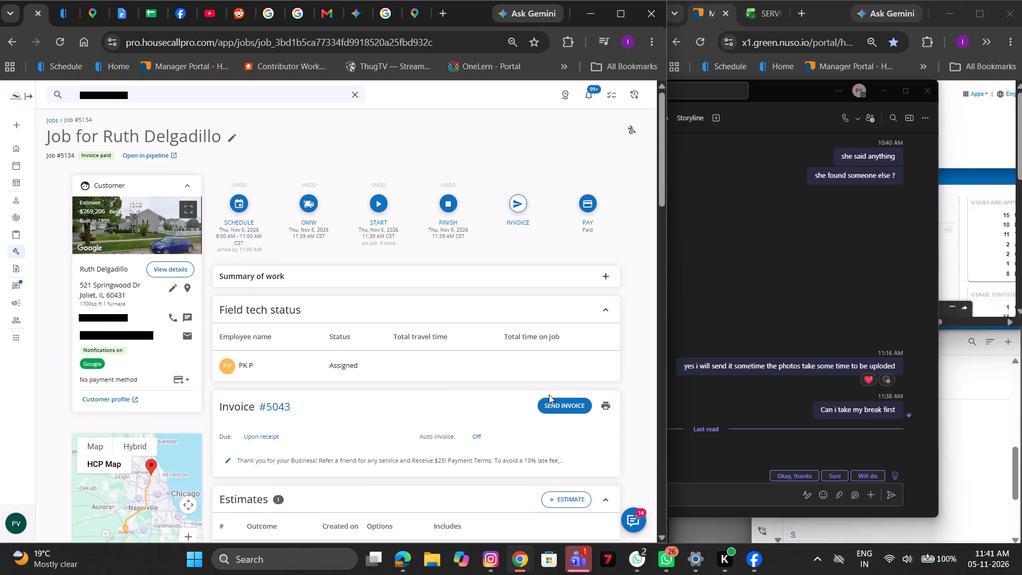
pyautogui.hscroll(16, 549, 395)
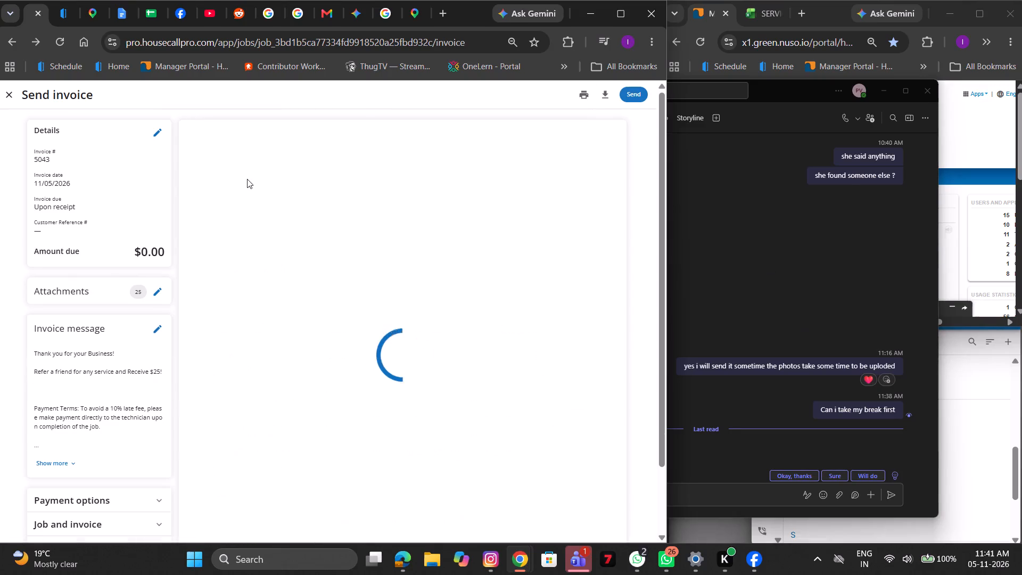
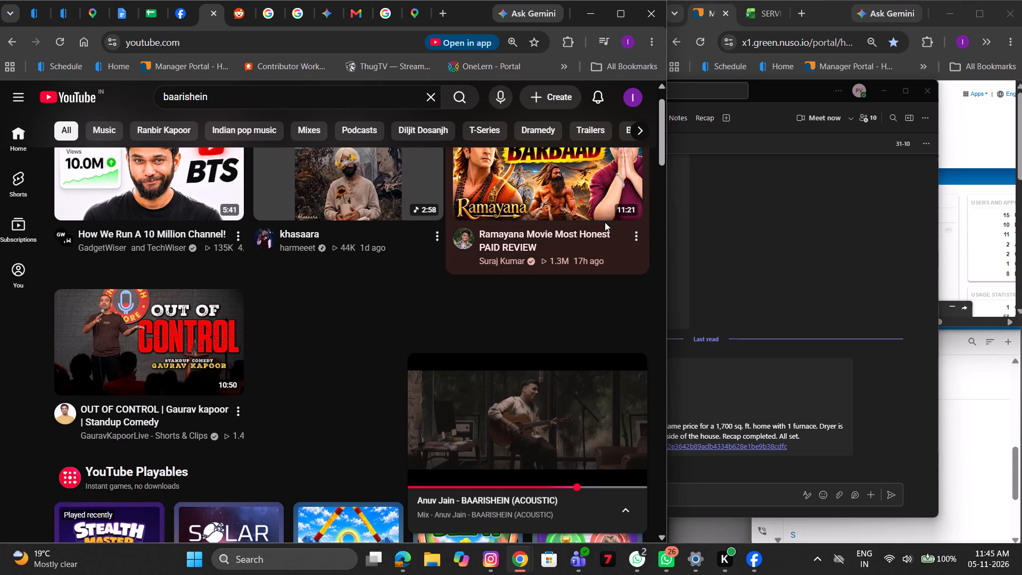
# Open and watch the YouTube video "Ramayana Movie Most Honest PAID REVIEW".
pyautogui.click(605, 222)
pyautogui.click(593, 196)
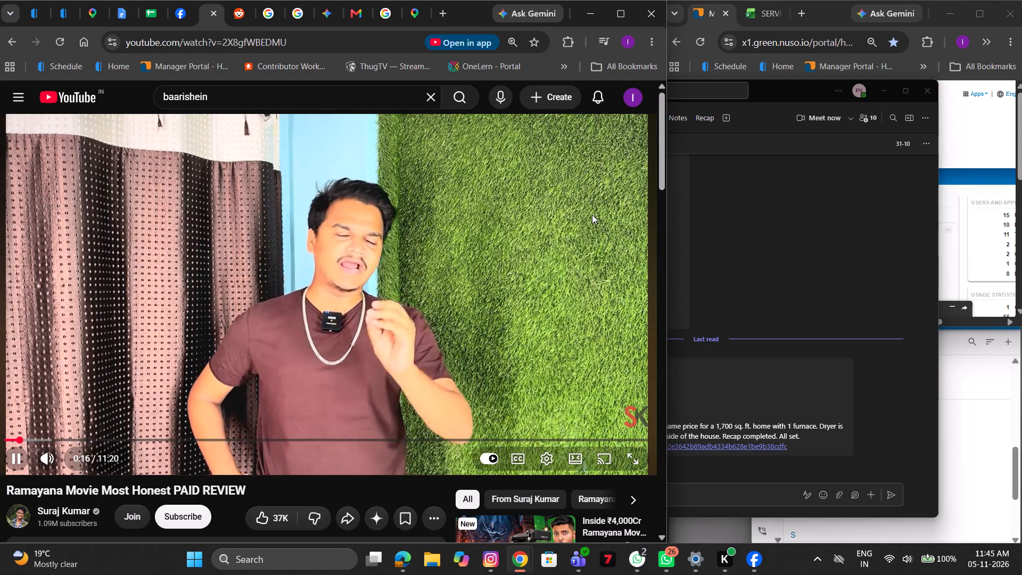
pyautogui.click(592, 215)
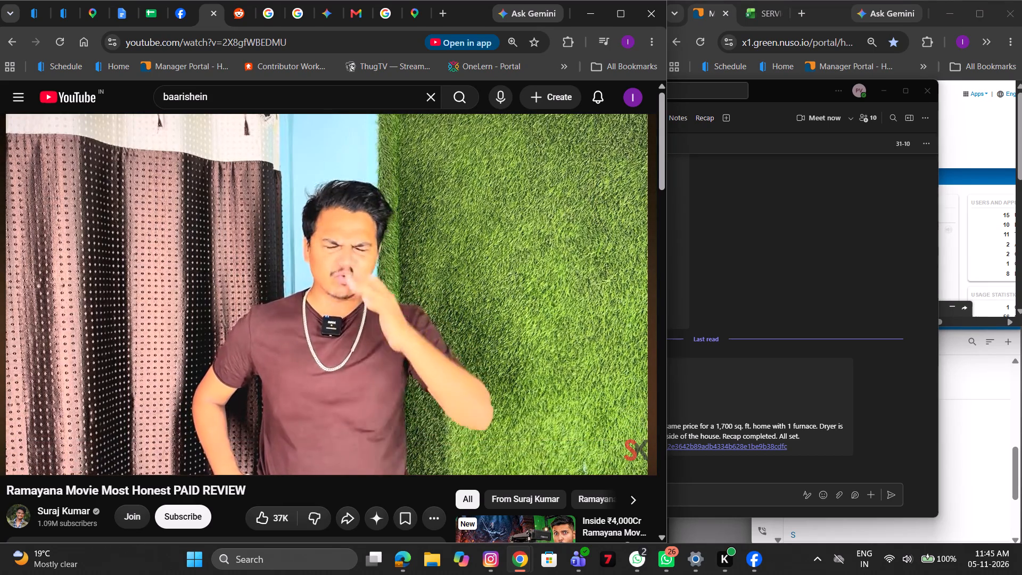
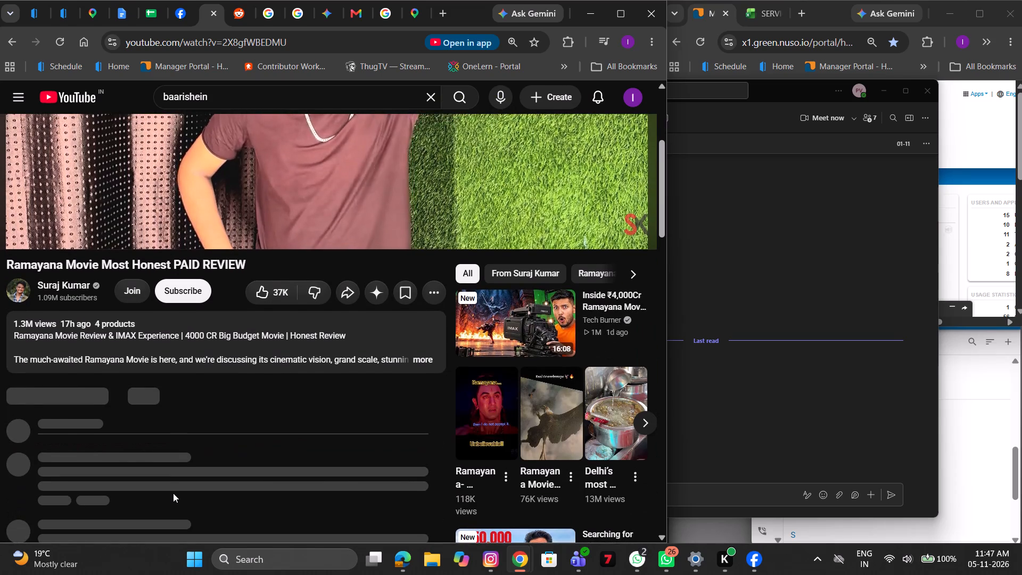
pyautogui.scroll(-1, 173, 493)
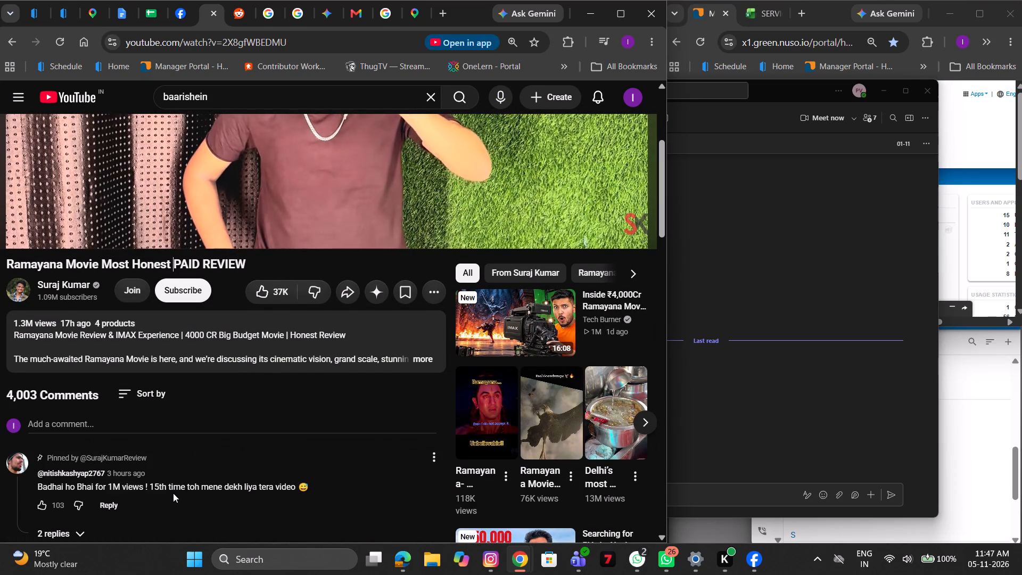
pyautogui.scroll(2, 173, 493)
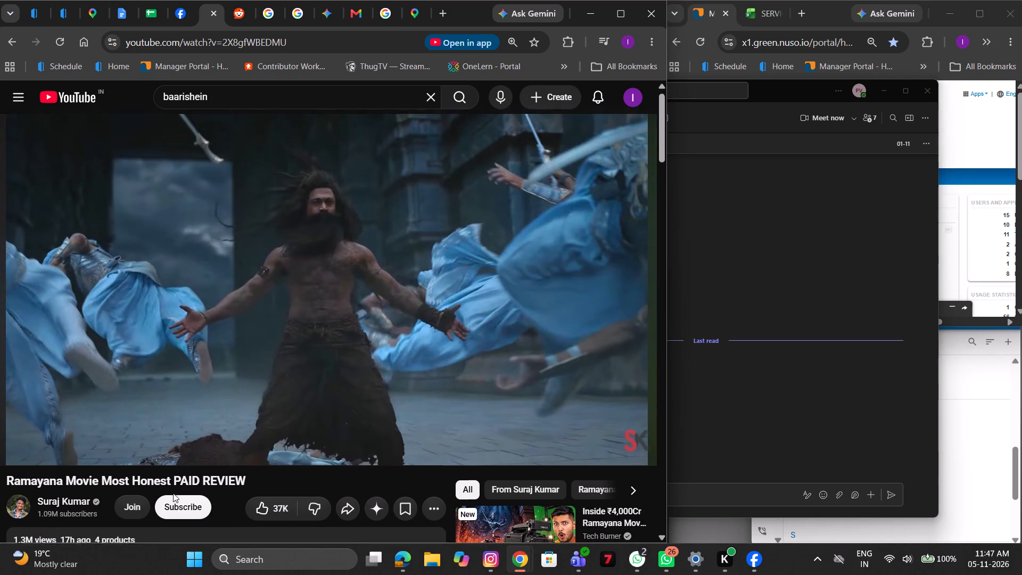
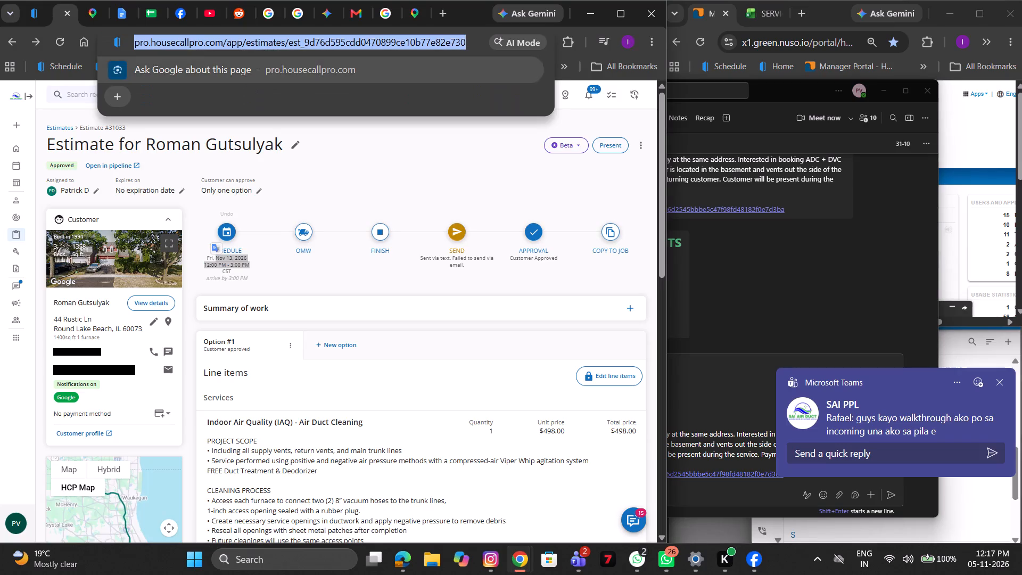
# Copy the customer's name and the service address separately from the estimate's customer card.
pyautogui.click(116, 306)
pyautogui.moveTo(116, 306); pyautogui.dragTo(53, 302)
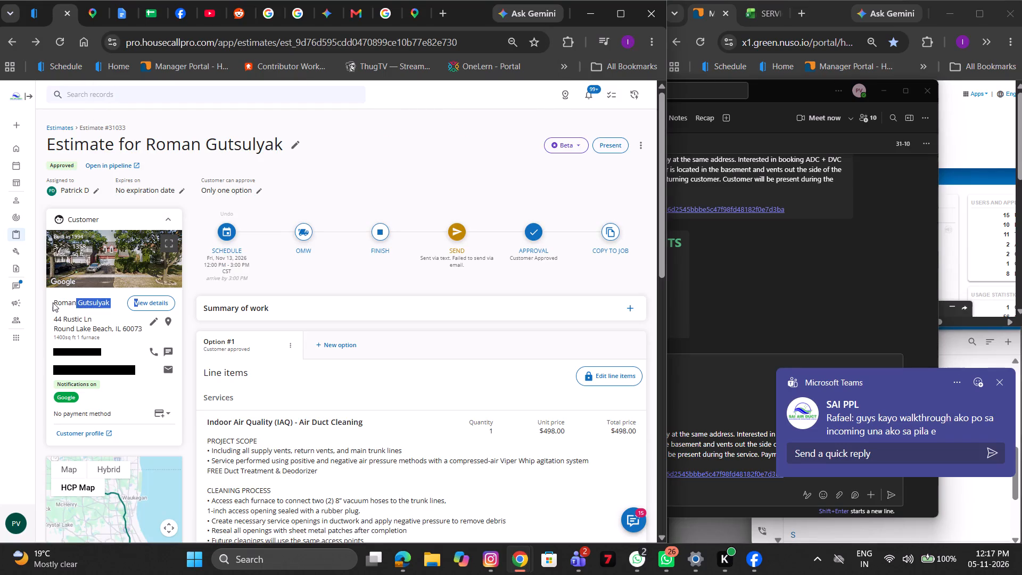
pyautogui.hotkey('ctrl', 'c')
pyautogui.moveTo(145, 331); pyautogui.dragTo(52, 323)
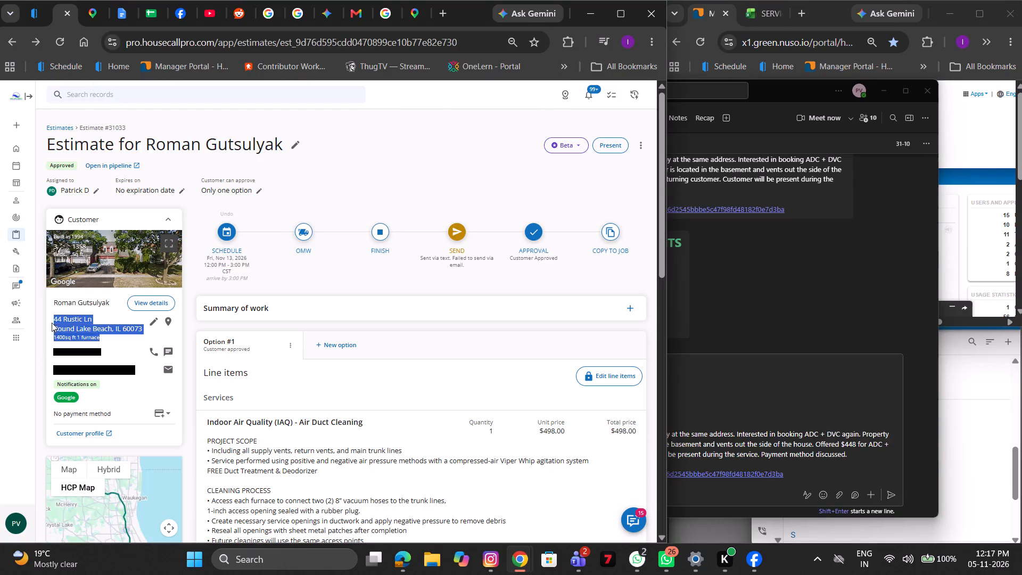
pyautogui.moveTo(52, 323); pyautogui.dragTo(52, 319)
pyautogui.click(52, 319)
pyautogui.moveTo(52, 319); pyautogui.dragTo(142, 332)
pyautogui.hotkey('ctrl', 'c')
# Copy the property size and furnace line, the phone number and the email separately from the customer card.
pyautogui.click(118, 337)
pyautogui.moveTo(118, 337); pyautogui.dragTo(61, 338)
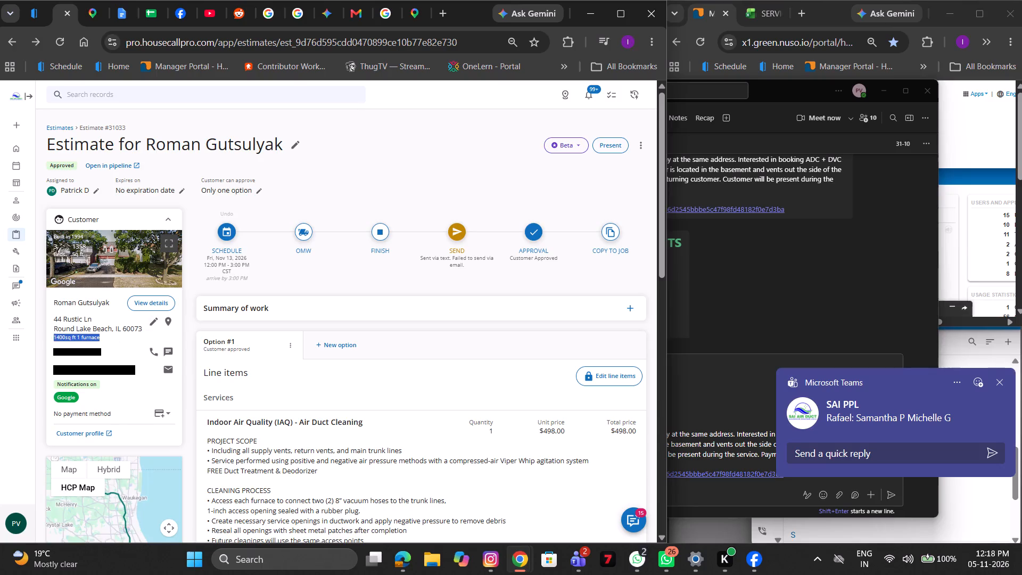
pyautogui.moveTo(61, 338); pyautogui.dragTo(48, 338)
pyautogui.hotkey('ctrl', 'c')
pyautogui.tripleClick(77, 346)
pyautogui.hotkey('ctrl', 'c')
pyautogui.tripleClick(89, 373)
pyautogui.hotkey('ctrl', 'c')
# Begin a private note on the estimate: "Customer is looking for air duct cleaning. 1400sq ft 1 furnace house last cleaned 4 years back.".
pyautogui.scroll(-4, 89, 373)
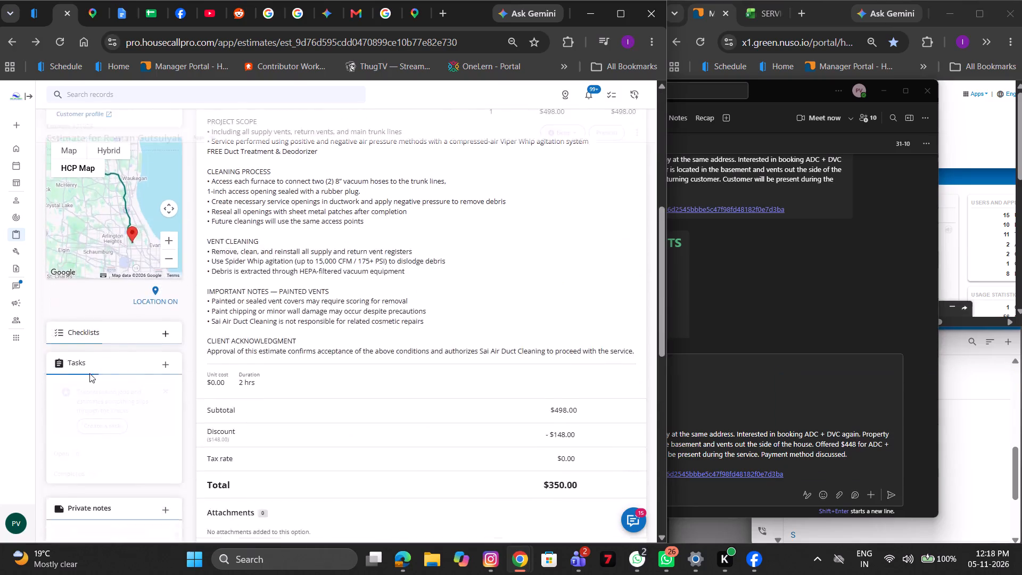
pyautogui.scroll(-3, 89, 373)
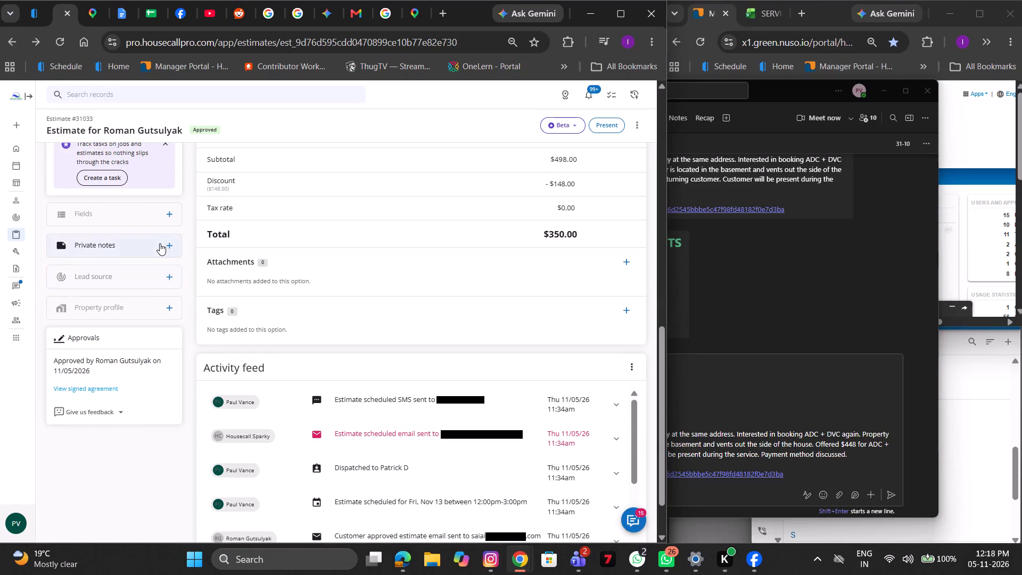
pyautogui.click(160, 243)
pyautogui.write('Customer is looking for air duct cleaning')
pyautogui.press(',')
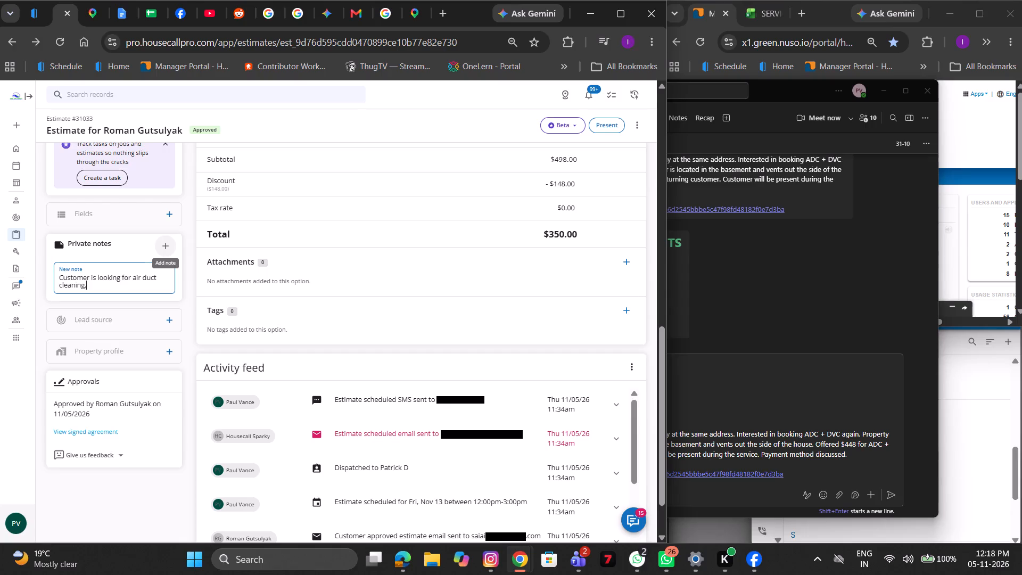
pyautogui.press('BackSpace')
pyautogui.write('. 1400sq ft 1 furnace house')
pyautogui.press('space')
pyautogui.write('last cleaned')
pyautogui.press('space')
pyautogui.write('4 y')
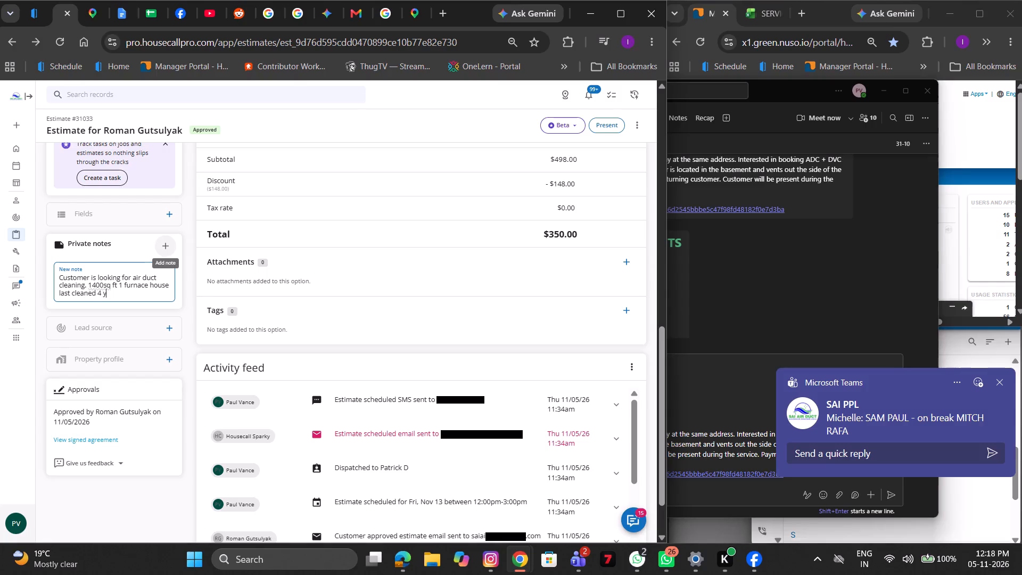
pyautogui.write('ears back. I')
pyautogui.press('BackSpace')
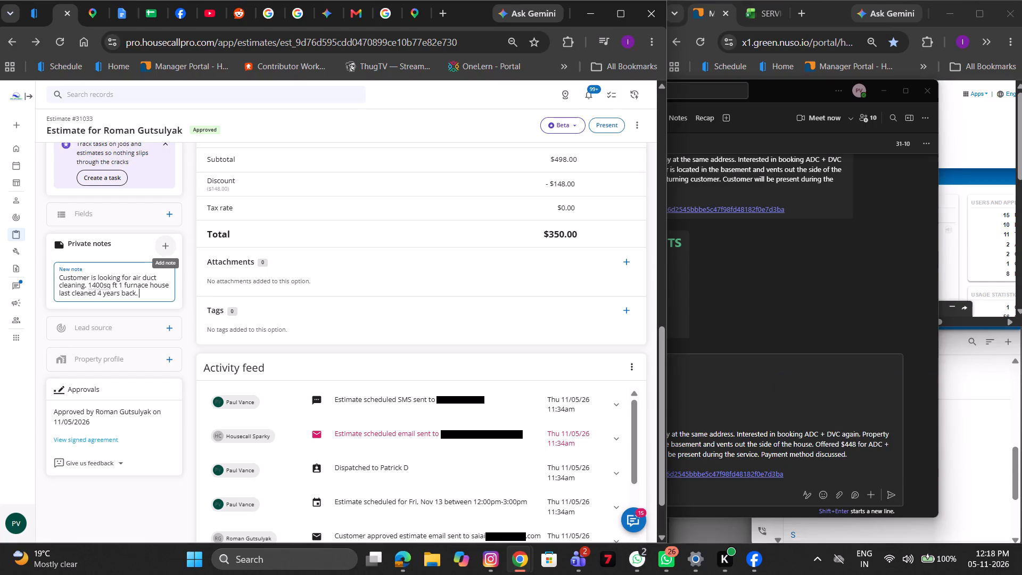
# Continue the note with "explained him about the service and quoted $398, he got a quoted from another company cheaper".
pyautogui.write('explained him about the service and qu')
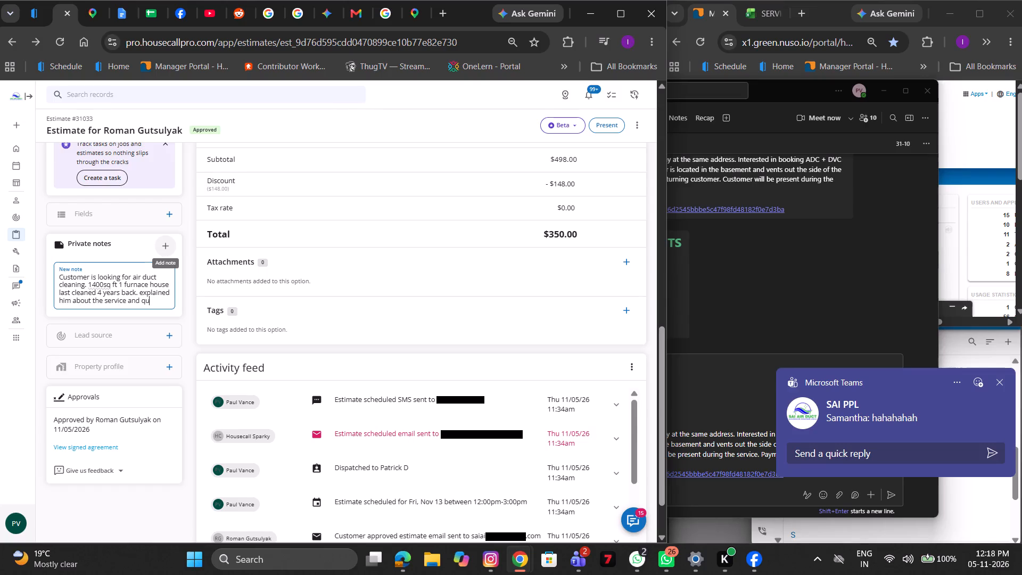
pyautogui.write('oted $')
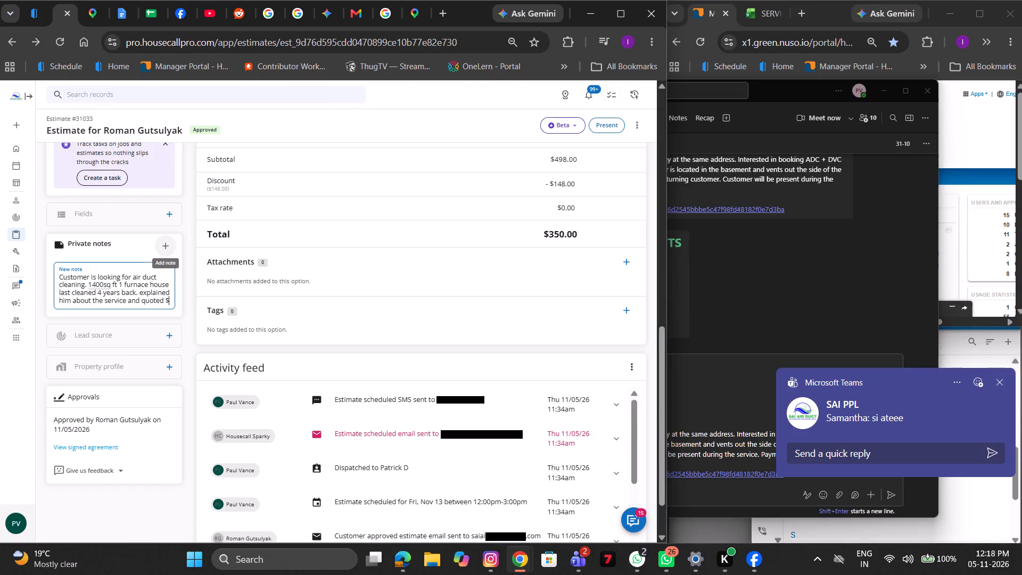
pyautogui.write('398')
pyautogui.press('space')
pyautogui.press('BackSpace')
pyautogui.write(', he got a quoted from anth')
pyautogui.press('BackSpace')
pyautogui.press('BackSpace')
pyautogui.write('other comonay')
pyautogui.press('BackSpace')
pyautogui.press('BackSpace')
pyautogui.press('BackSpace')
pyautogui.press('BackSpace')
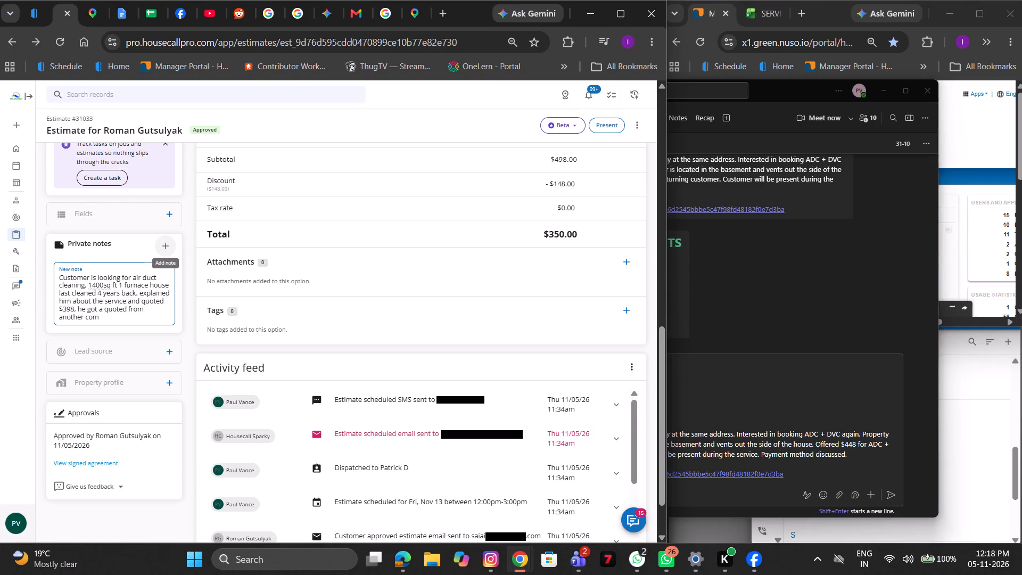
pyautogui.write('pany cheaoer')
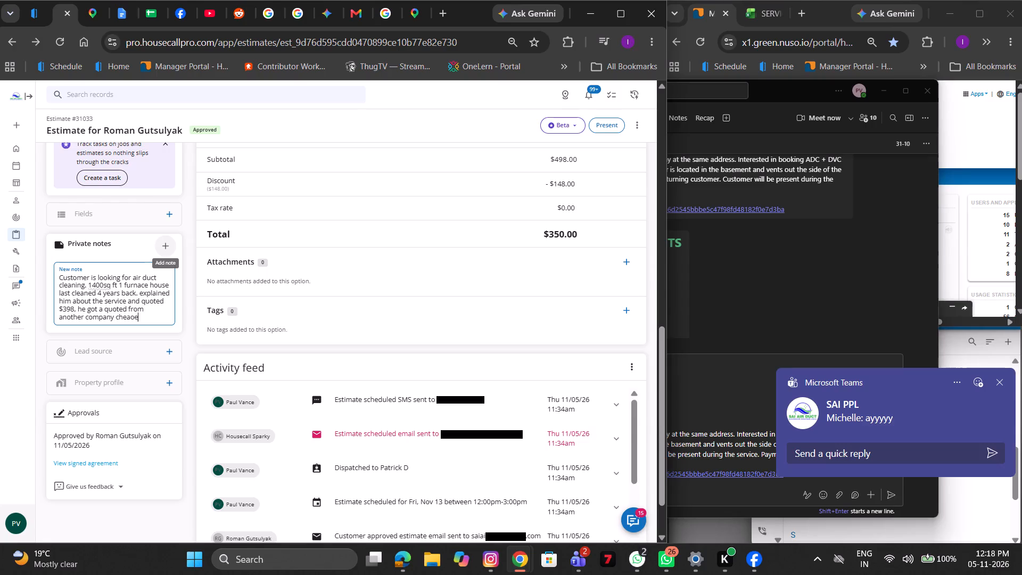
pyautogui.press('BackSpace')
pyautogui.press('BackSpace')
pyautogui.press('BackSpace')
# Continue the private note with "explained the benefit of choosing us and quoted $350".
pyautogui.write('per explained the benefir of')
pyautogui.press('BackSpace')
pyautogui.press('BackSpace')
pyautogui.press('BackSpace')
pyautogui.press('BackSpace')
pyautogui.write('t of chossing')
pyautogui.press('space')
pyautogui.press('BackSpace')
pyautogui.press('BackSpace')
pyautogui.press('BackSpace')
pyautogui.press('BackSpace')
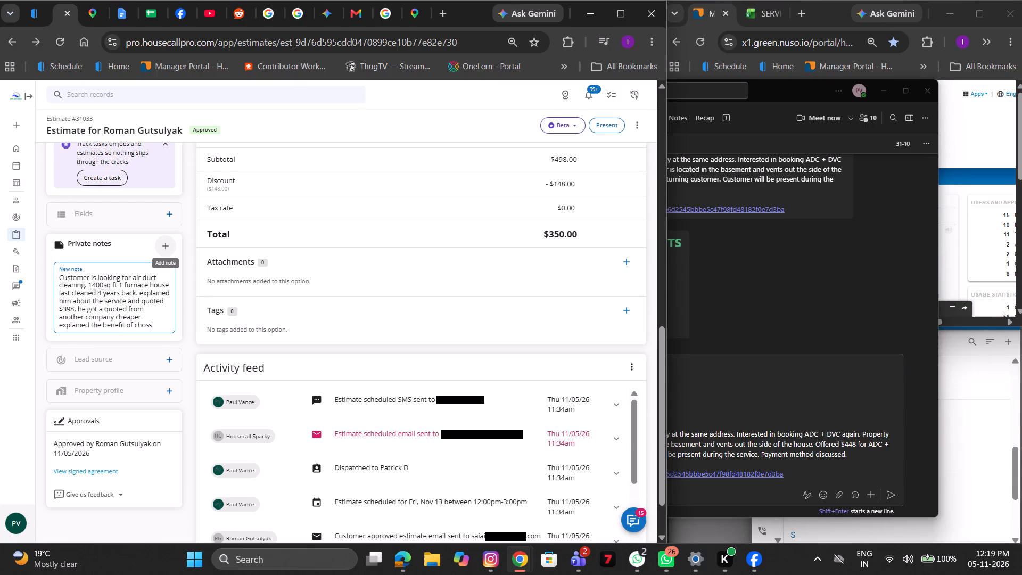
pyautogui.press('BackSpace')
pyautogui.press('BackSpace')
pyautogui.write('osing us and quoted $350 wuth')
pyautogui.press('BackSpace')
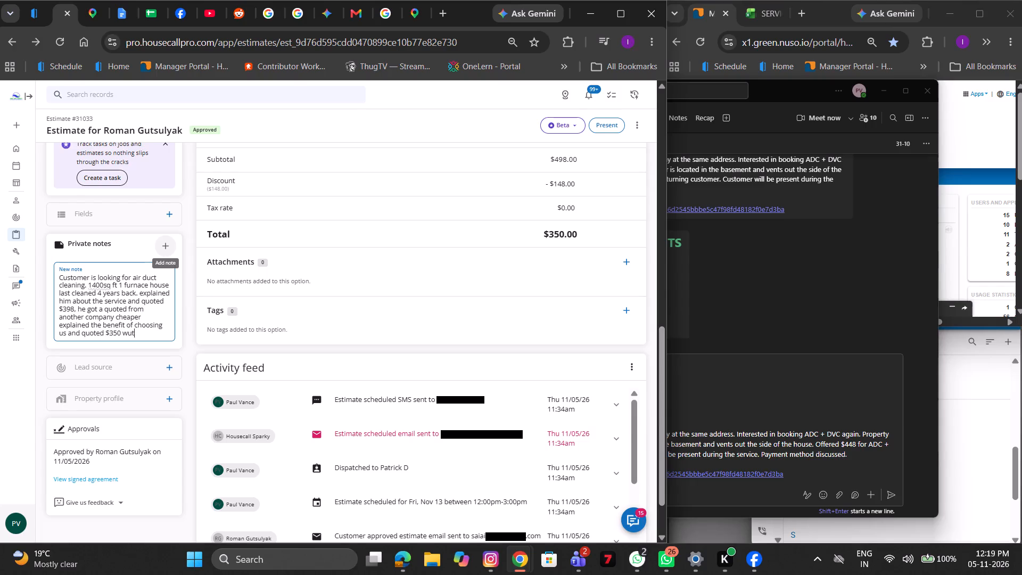
# End the private note by adding that the quote comes with sanitization and "he agreed booked.".
pyautogui.press('BackSpace')
pyautogui.press('BackSpace')
pyautogui.write('ith sanitzaiton')
pyautogui.press('BackSpace')
pyautogui.press('BackSpace')
pyautogui.press('BackSpace')
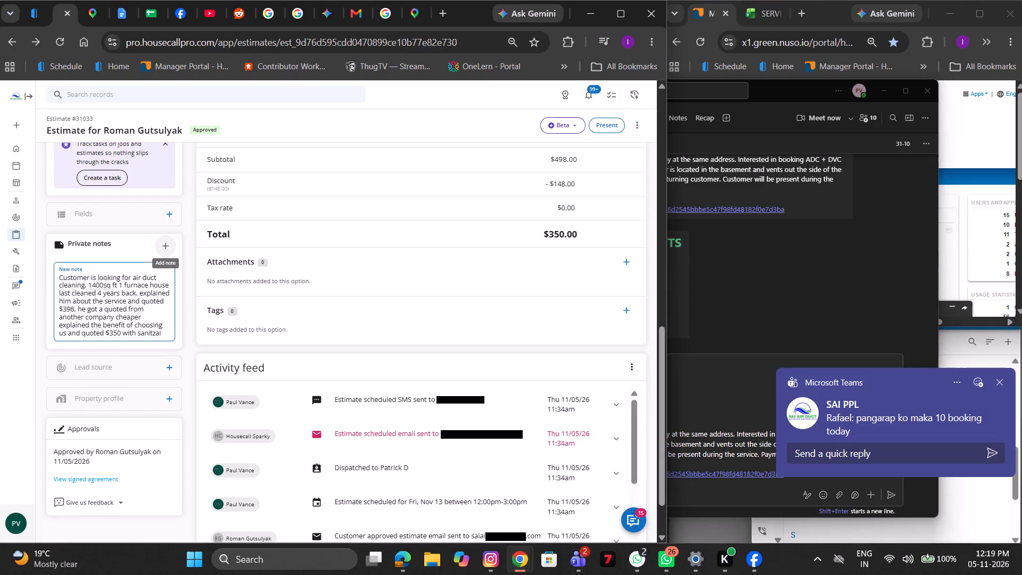
pyautogui.press('BackSpace')
pyautogui.write('tion he agreed booked.')
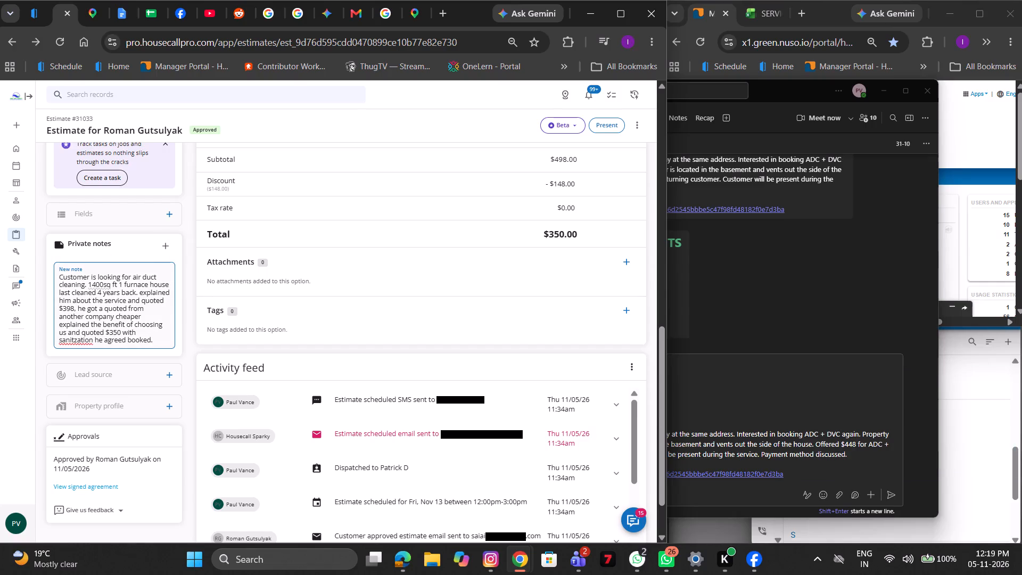
# Correct the misspelled word "sanitzation" in the private note to "sanitization".
pyautogui.click(77, 341)
pyautogui.click(77, 341)
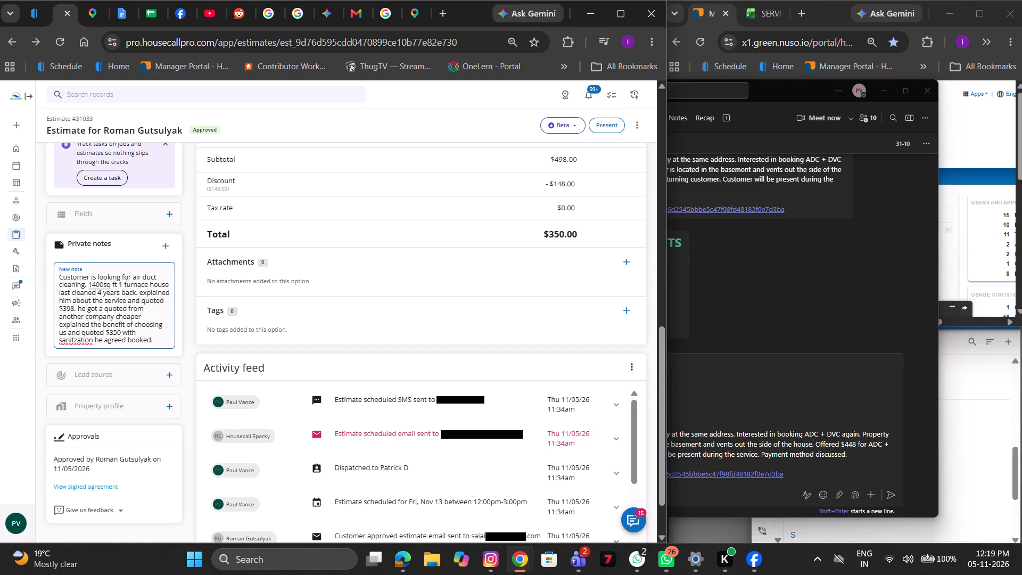
pyautogui.doubleClick(78, 341)
pyautogui.rightClick(78, 341)
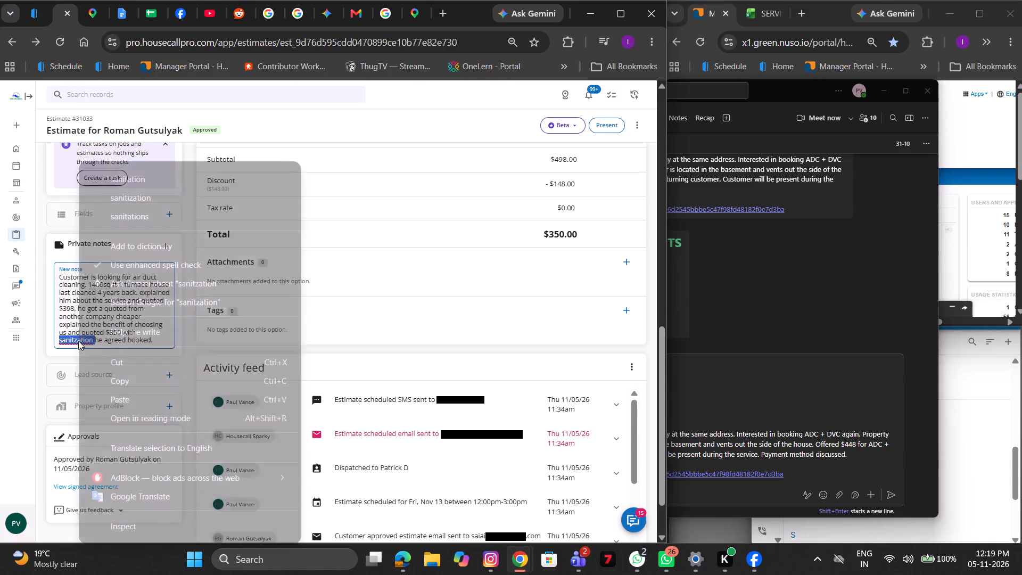
pyautogui.click(157, 200)
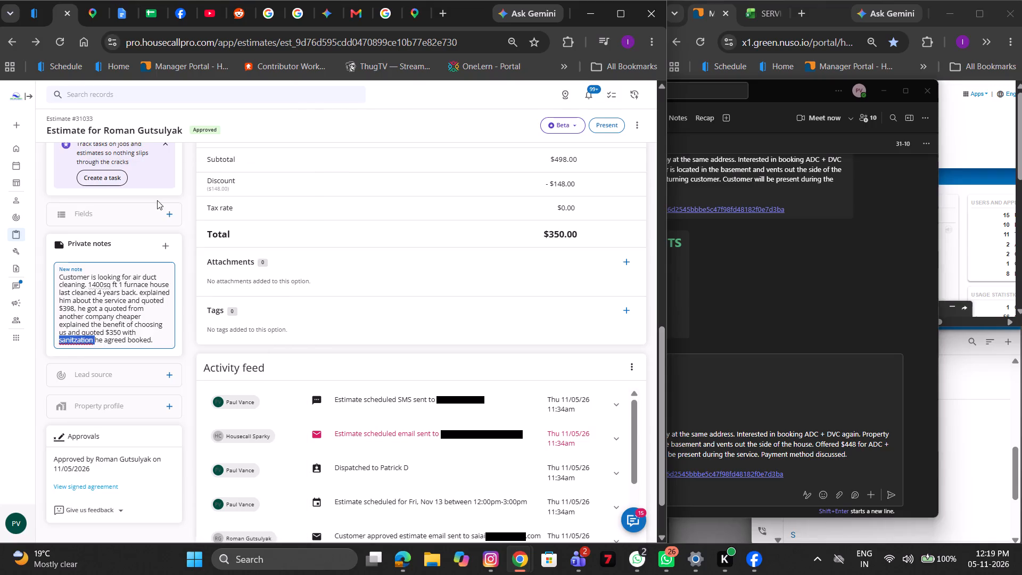
# Copy the full text of the new private note.
pyautogui.moveTo(163, 341); pyautogui.dragTo(46, 261)
pyautogui.hotkey('ctrl', 'c')
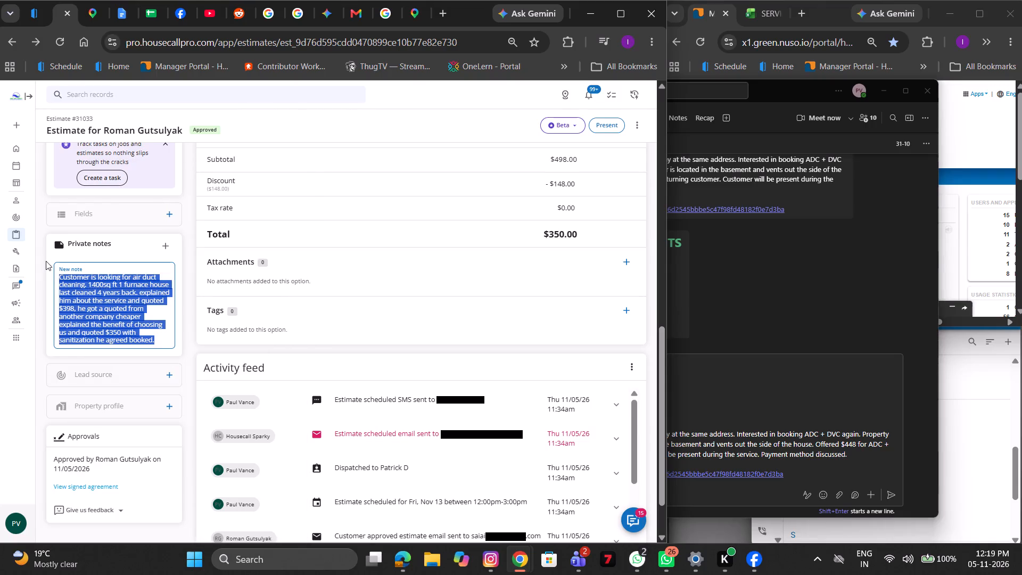
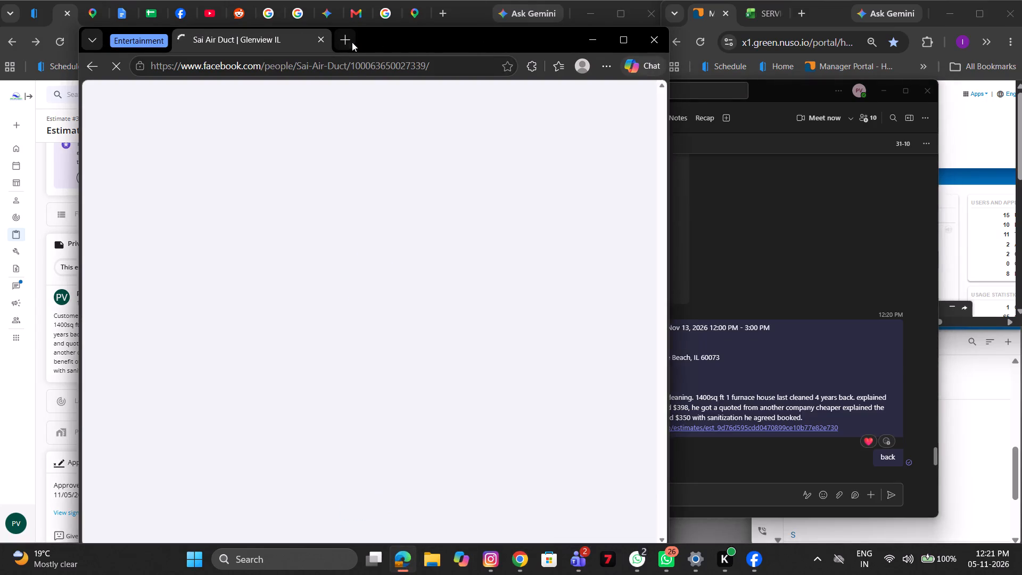
# Open the Daily Call Tracker form in a new browser tab.
pyautogui.click(350, 42)
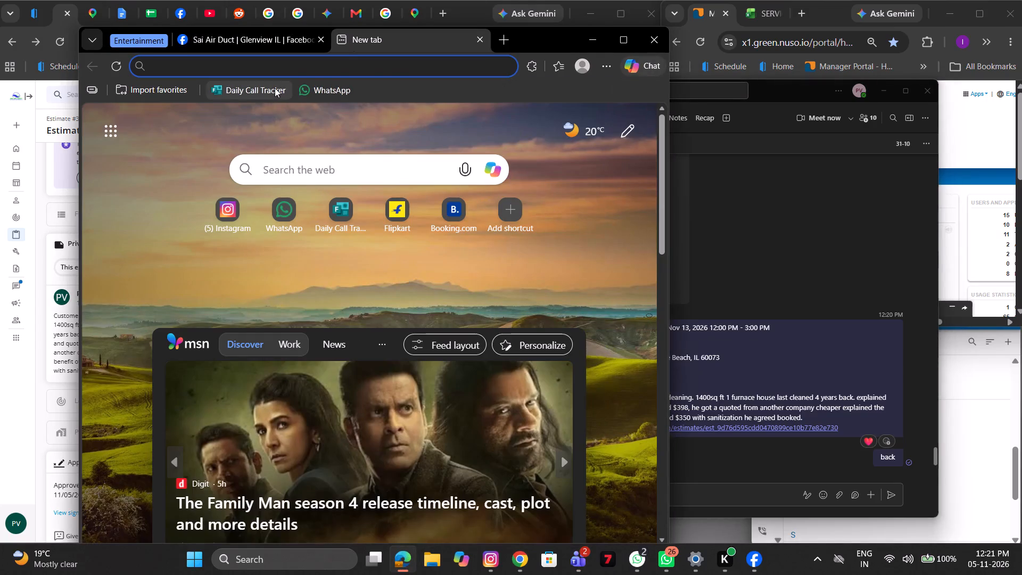
pyautogui.click(275, 88)
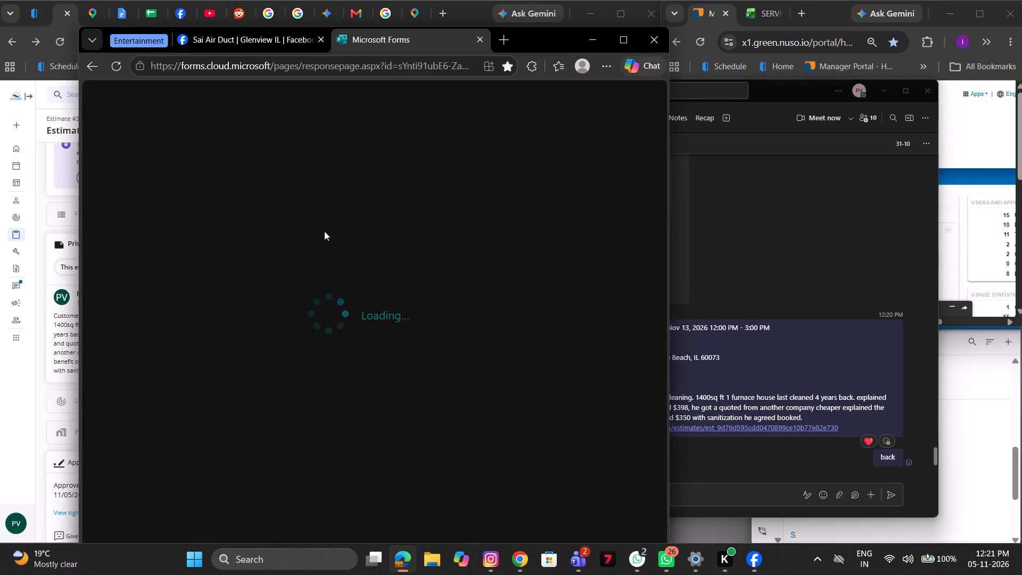
pyautogui.doubleClick(510, 45)
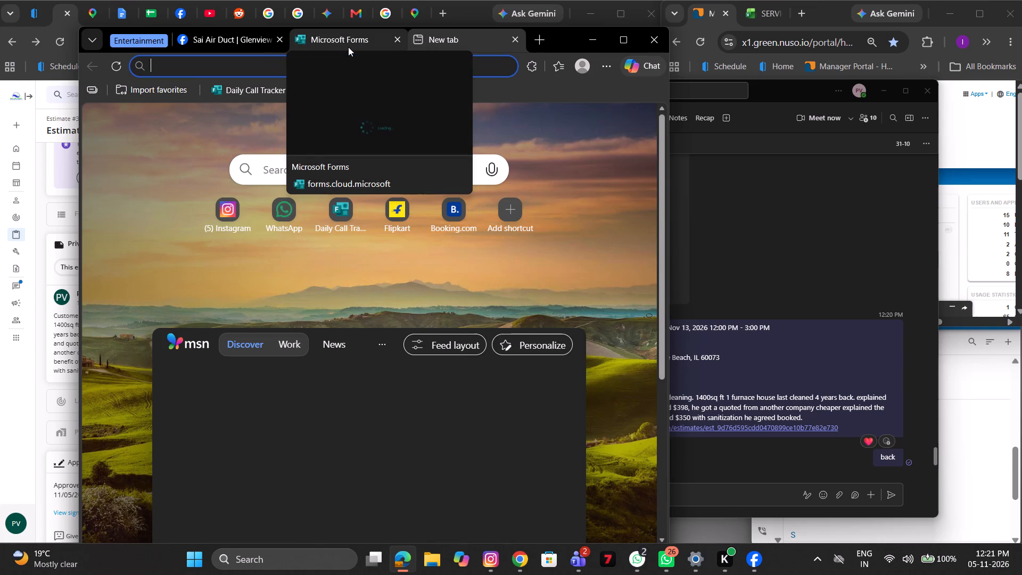
pyautogui.click(348, 47)
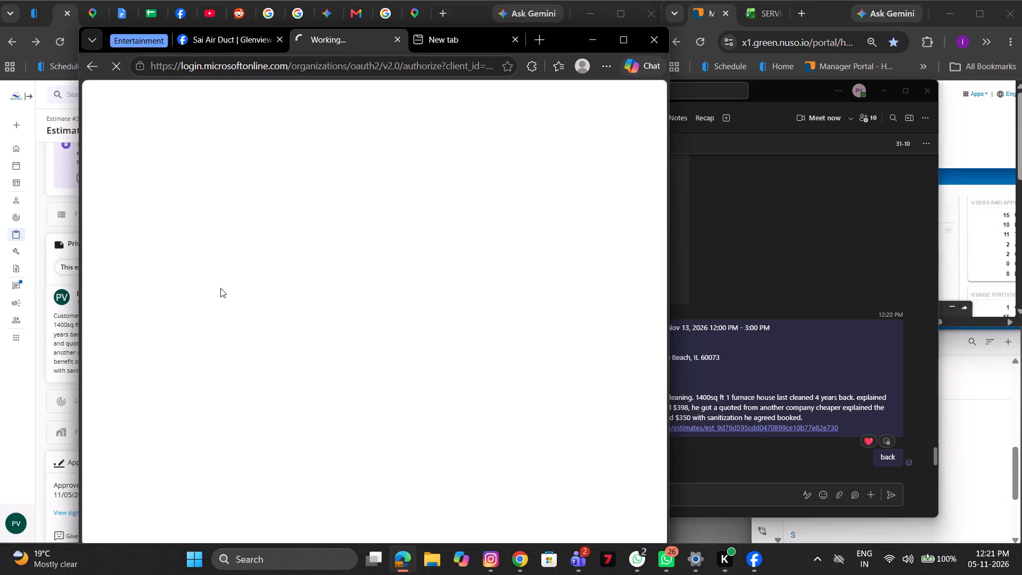
# Submit a call entry with handler Eric, the caller's copied phone number, call type Inbound, source Google and status Booked.
pyautogui.click(150, 407)
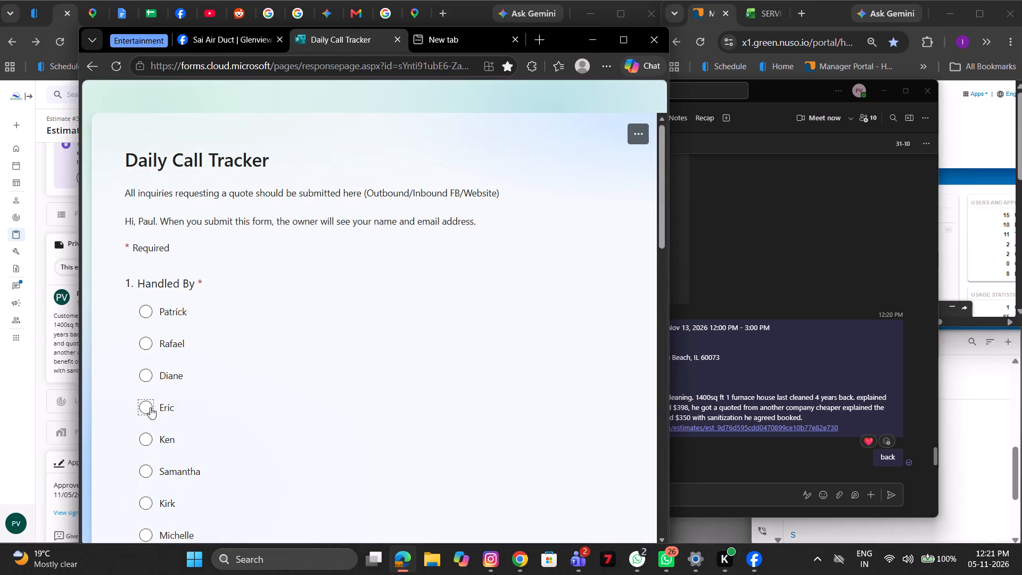
pyautogui.scroll(-3, 150, 407)
pyautogui.click(150, 407)
pyautogui.hotkey('ctrl', 'v')
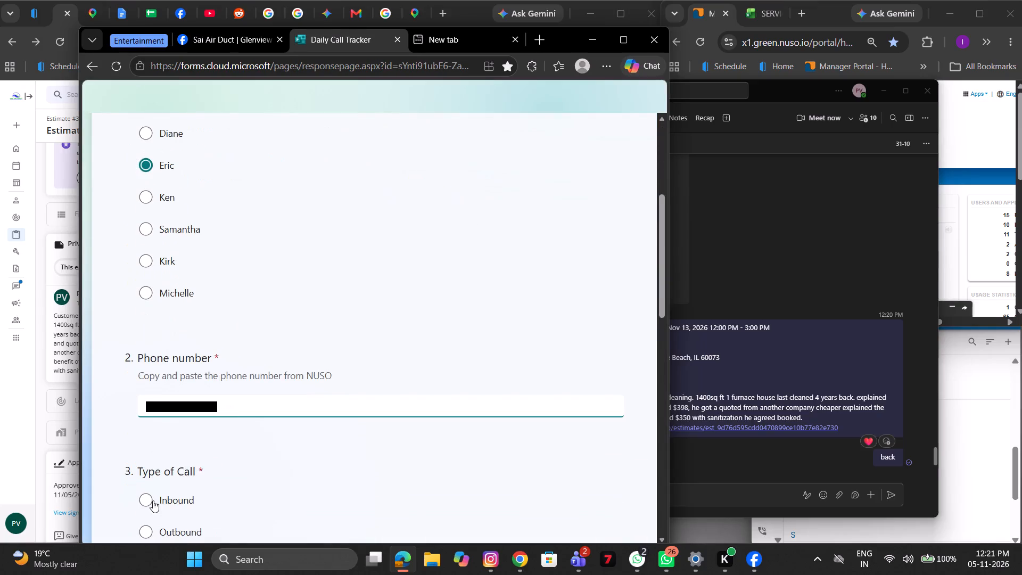
pyautogui.click(152, 506)
pyautogui.scroll(-3, 152, 506)
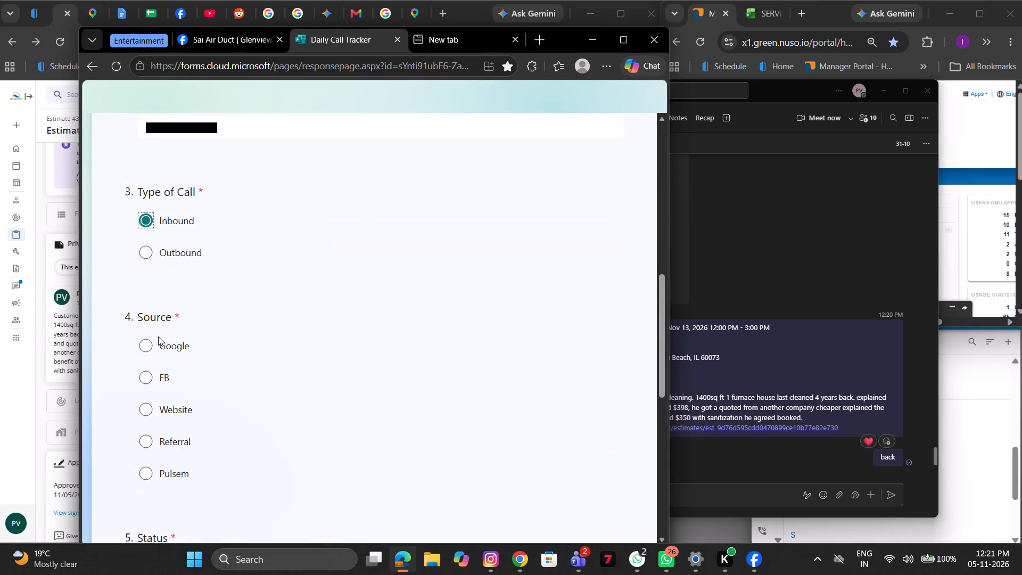
pyautogui.click(151, 348)
pyautogui.scroll(-3, 151, 348)
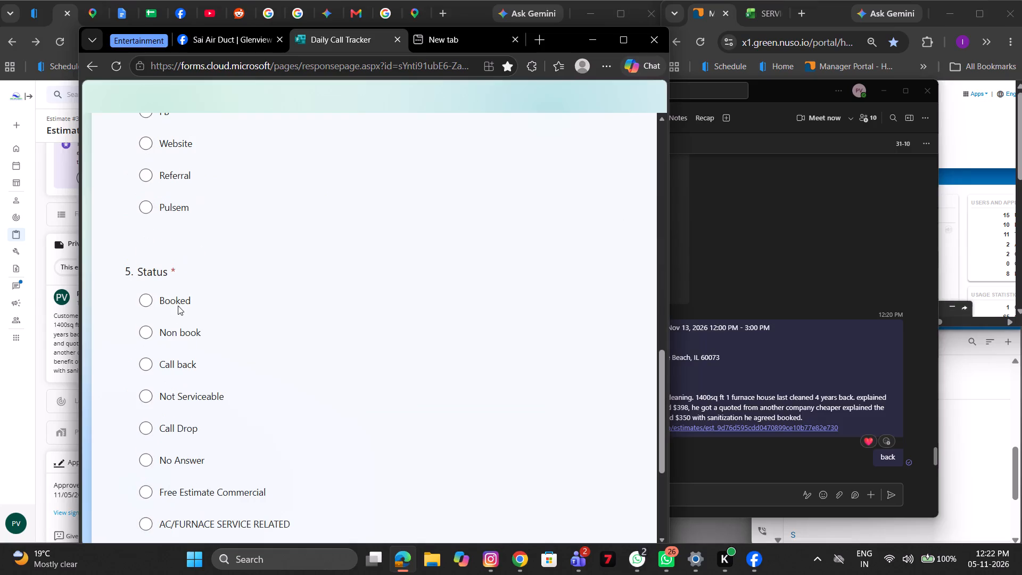
pyautogui.click(178, 304)
pyautogui.scroll(-3, 178, 304)
pyautogui.click(159, 368)
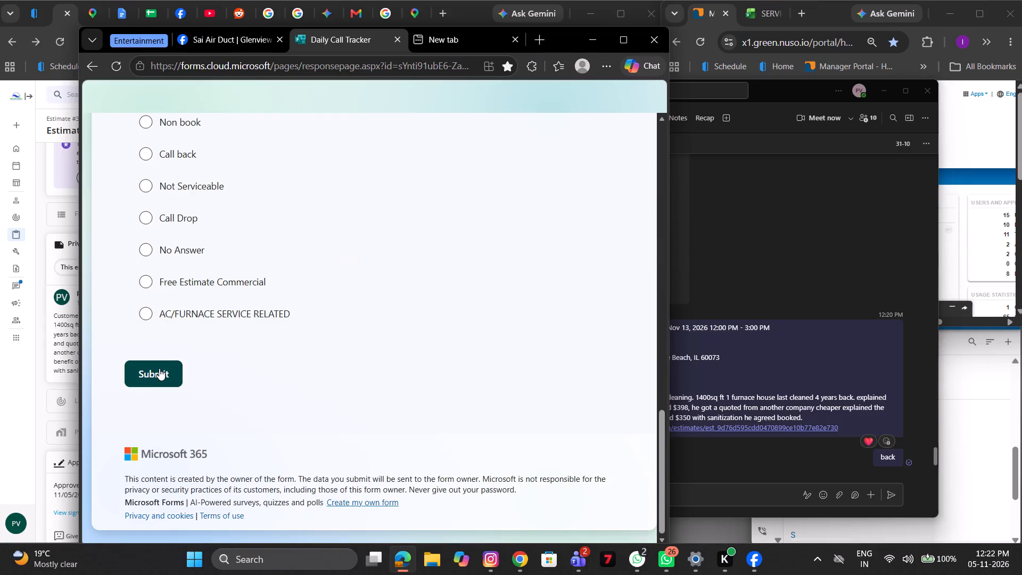
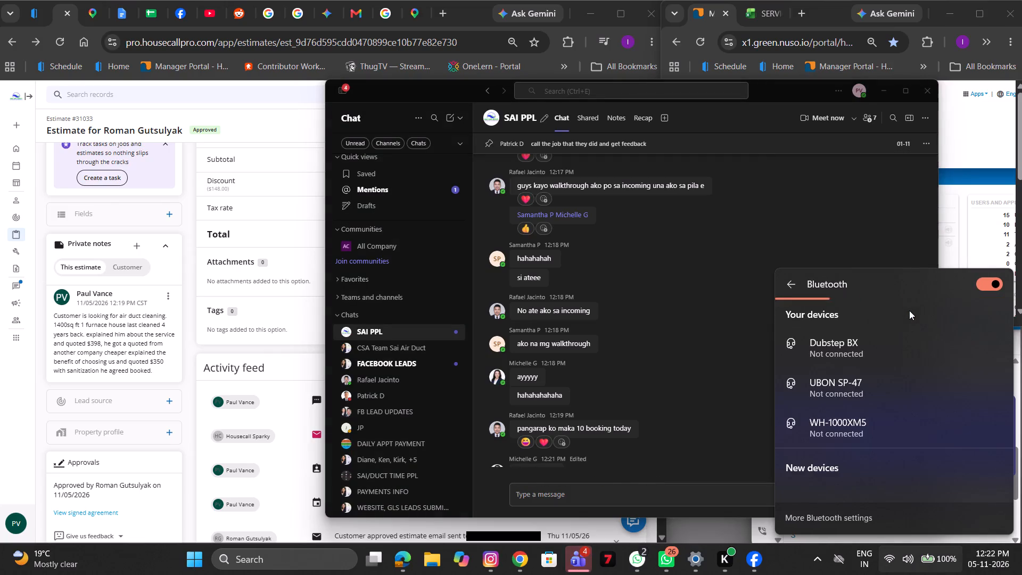
# Connect the WH-1000XM5 headphones over Bluetooth.
pyautogui.click(858, 429)
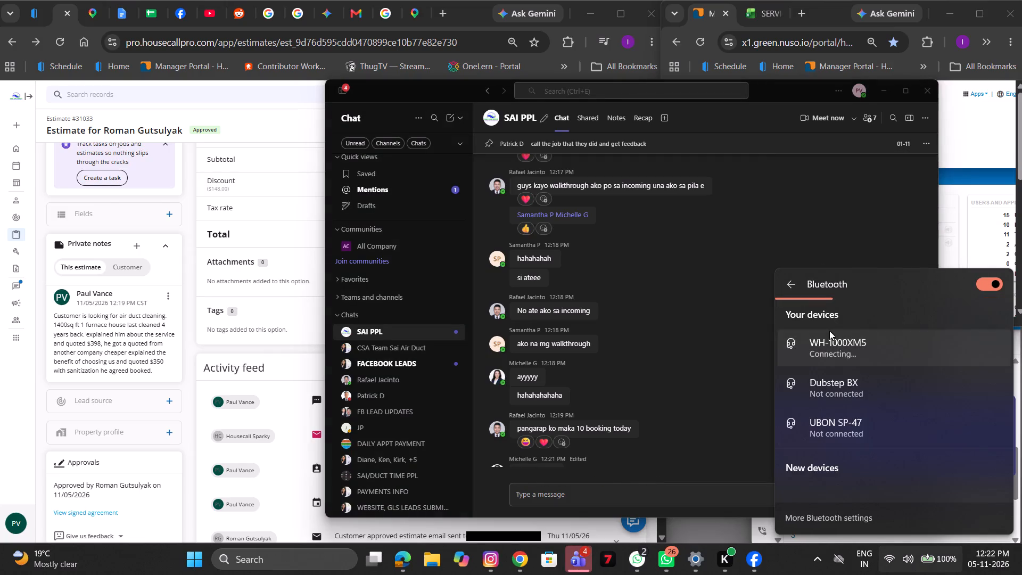
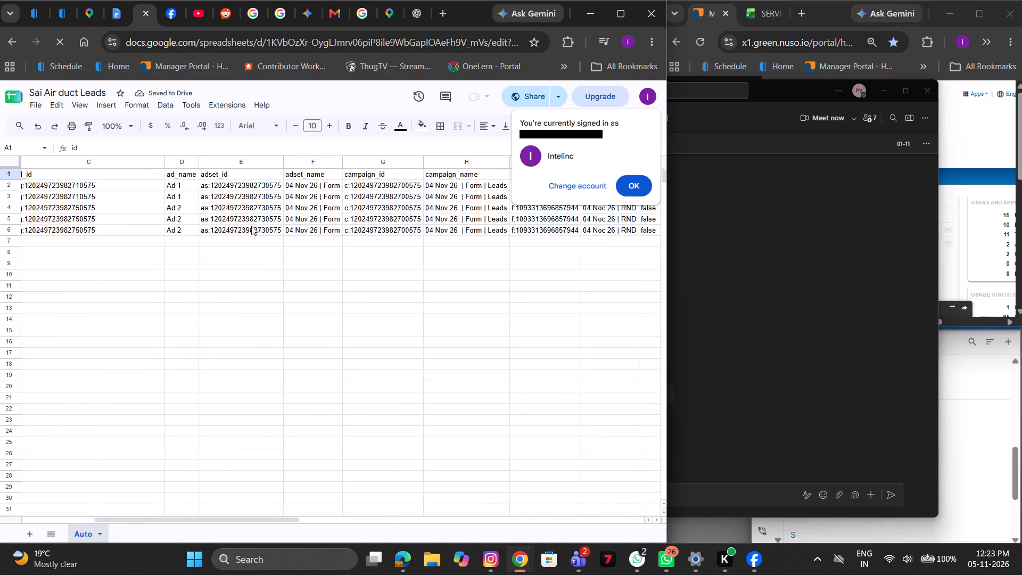
# Dismiss the signed-in account notice in the Sai Air duct Leads spreadsheet and examine the leads' campaign and service columns.
pyautogui.hscroll(-1, 251, 226)
pyautogui.click(631, 192)
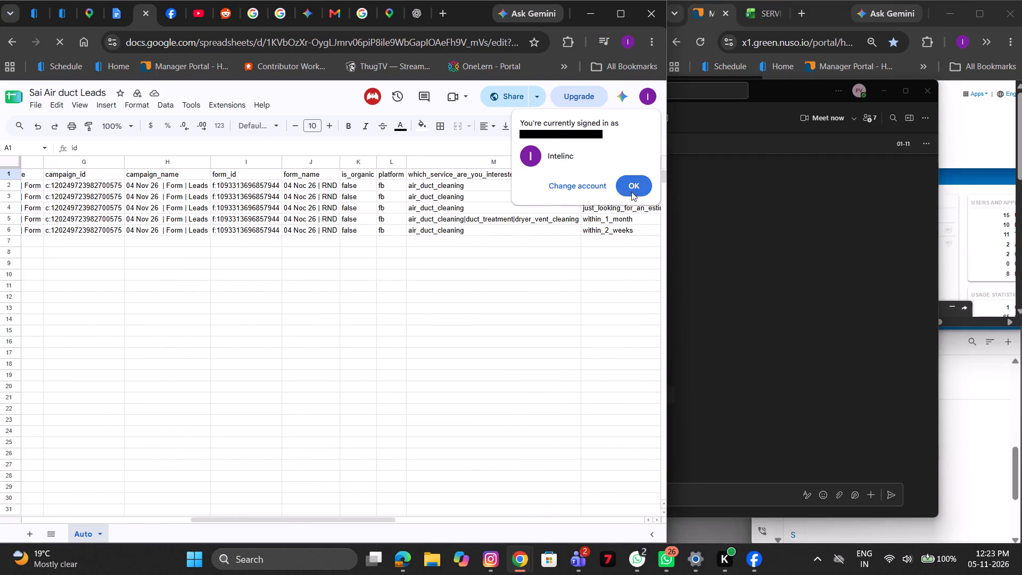
pyautogui.hscroll(-3, 547, 253)
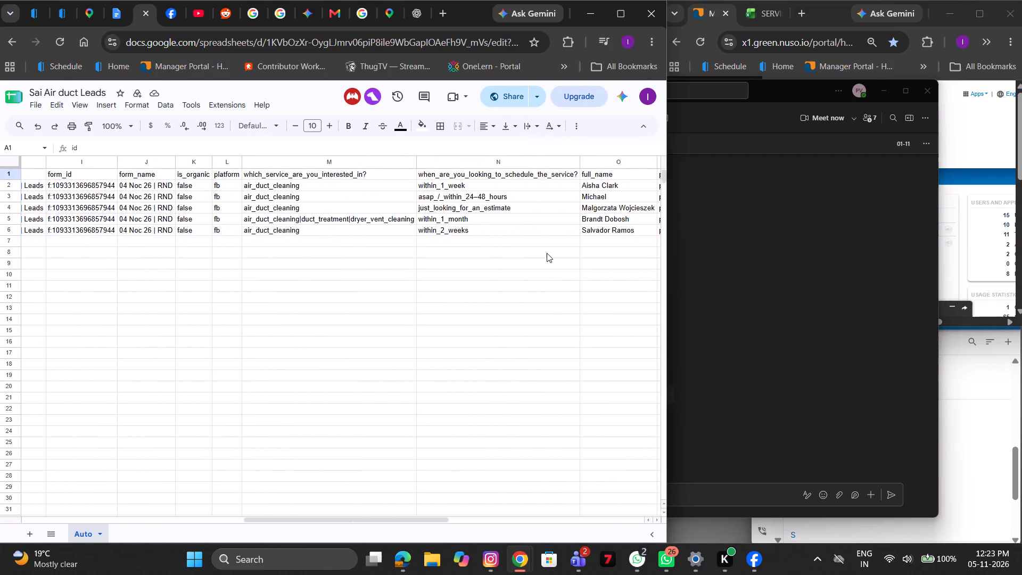
pyautogui.hscroll(-2, 547, 253)
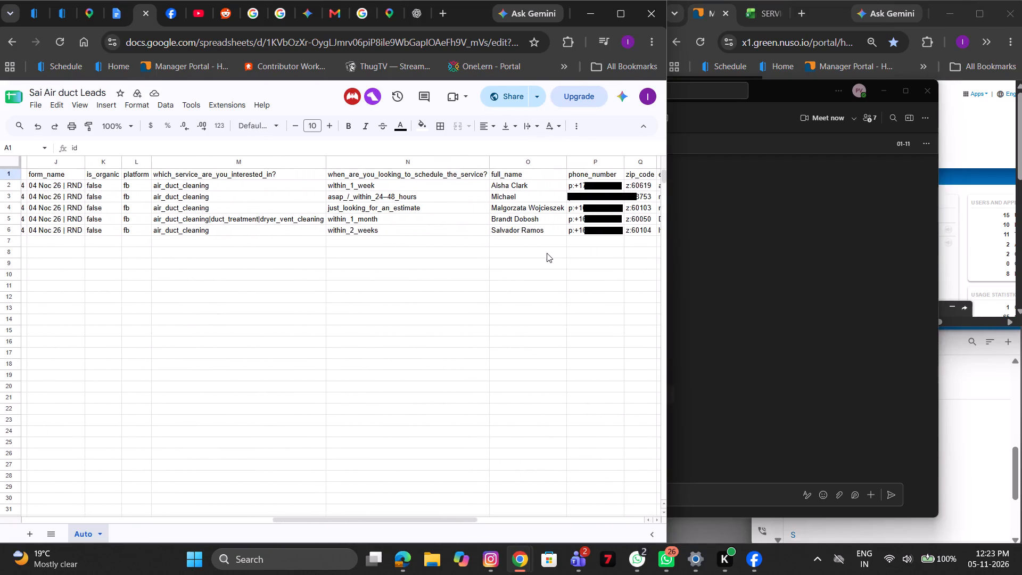
pyautogui.hscroll(-1, 547, 253)
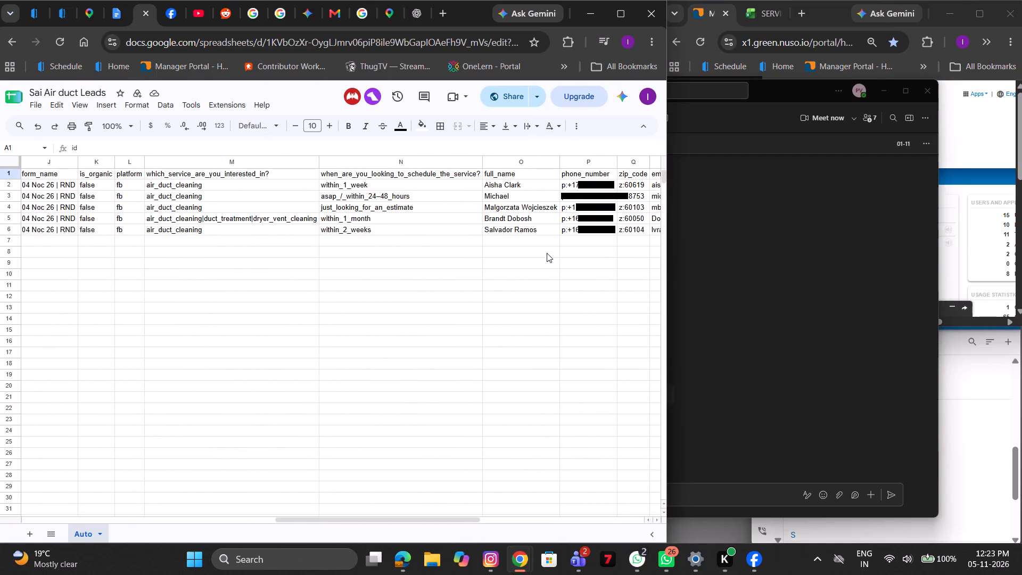
pyautogui.hscroll(-3, 547, 253)
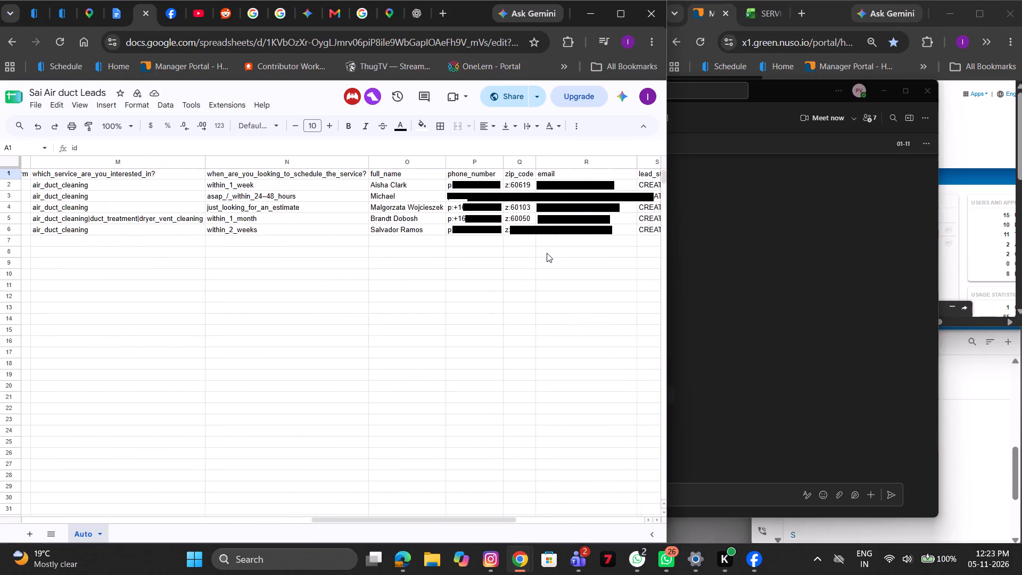
pyautogui.hscroll(-2, 547, 253)
pyautogui.hscroll(6, 547, 253)
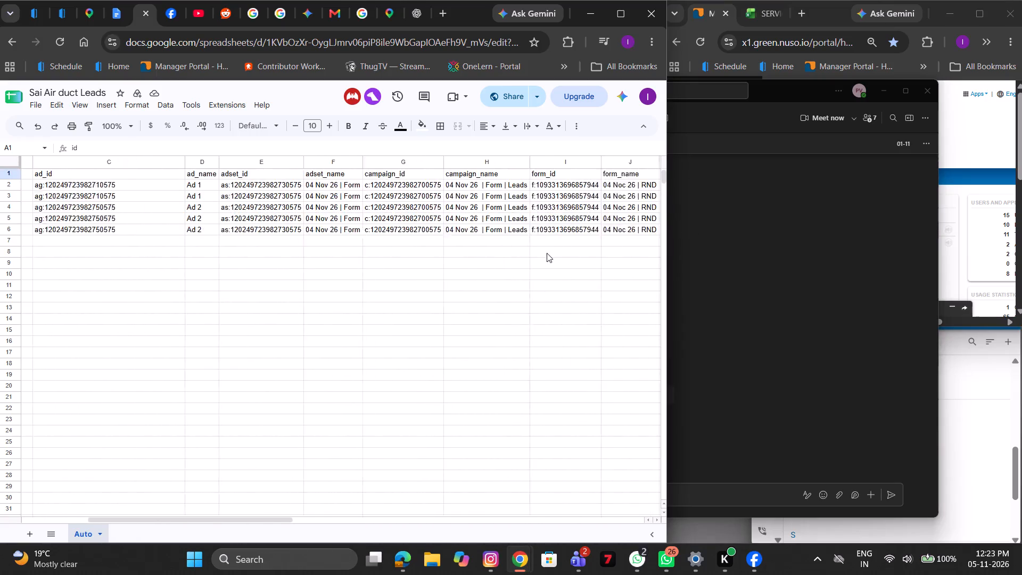
pyautogui.hscroll(-4, 547, 253)
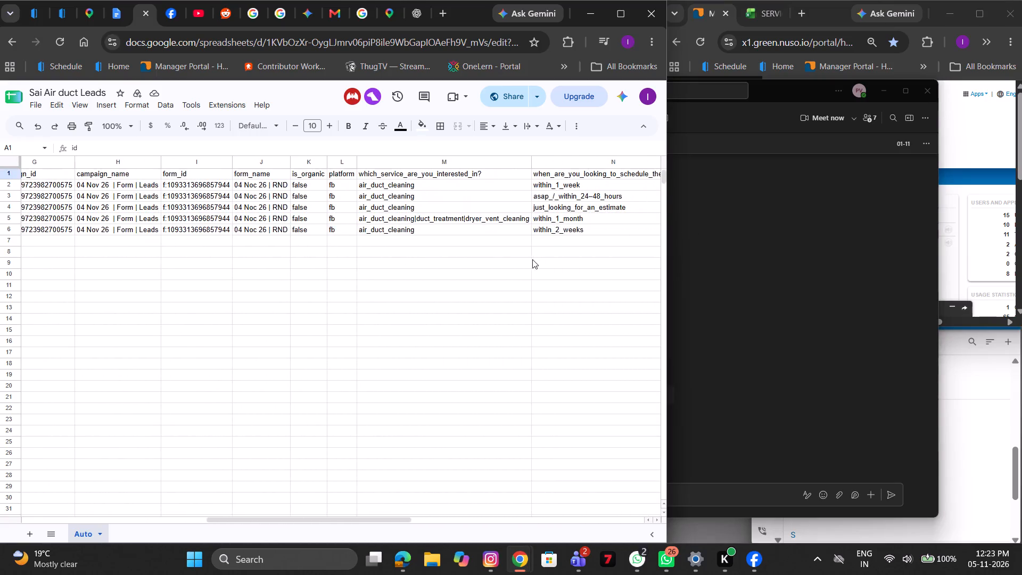
pyautogui.hscroll(-2, 532, 259)
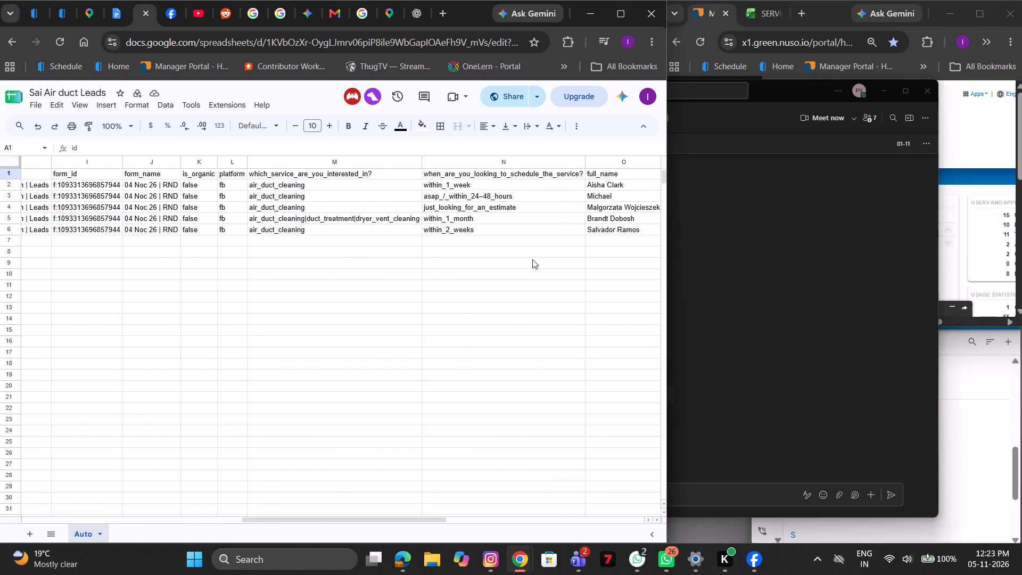